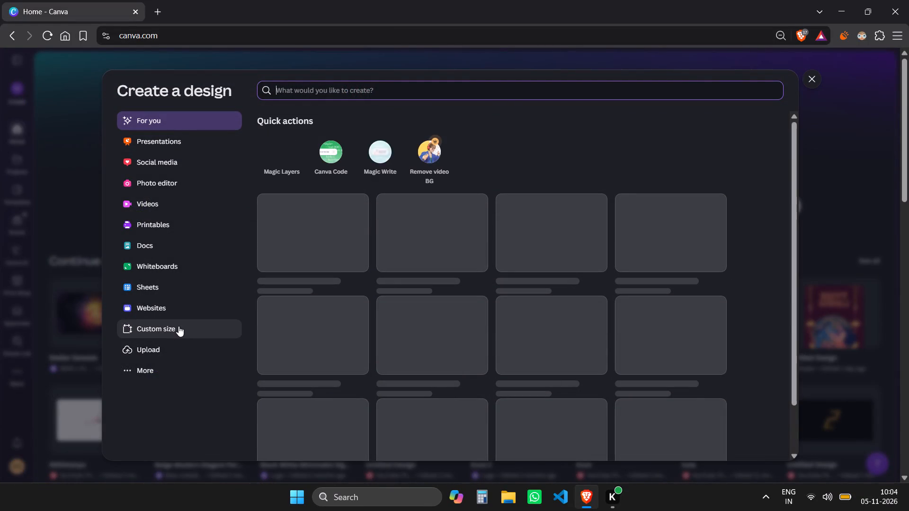
# Create a new custom-size design 3840 px wide and 2160 px high.
pyautogui.click(178, 326)
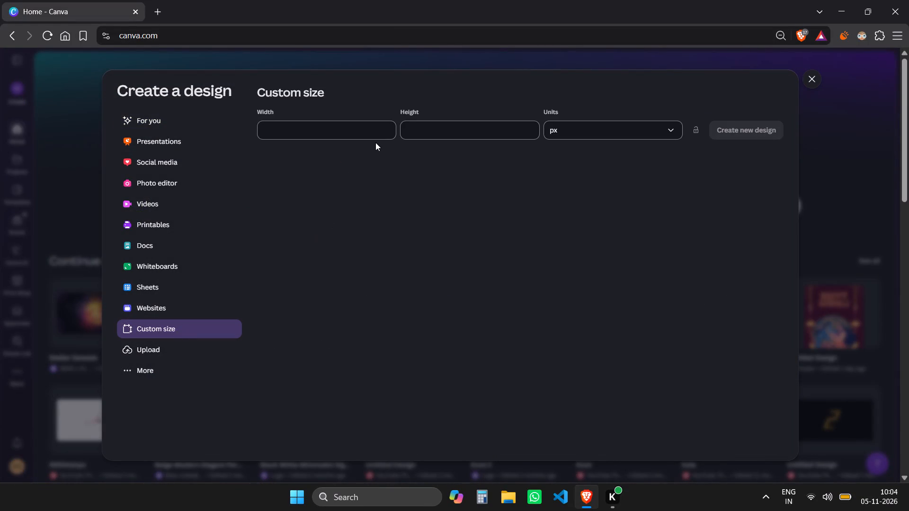
pyautogui.click(378, 131)
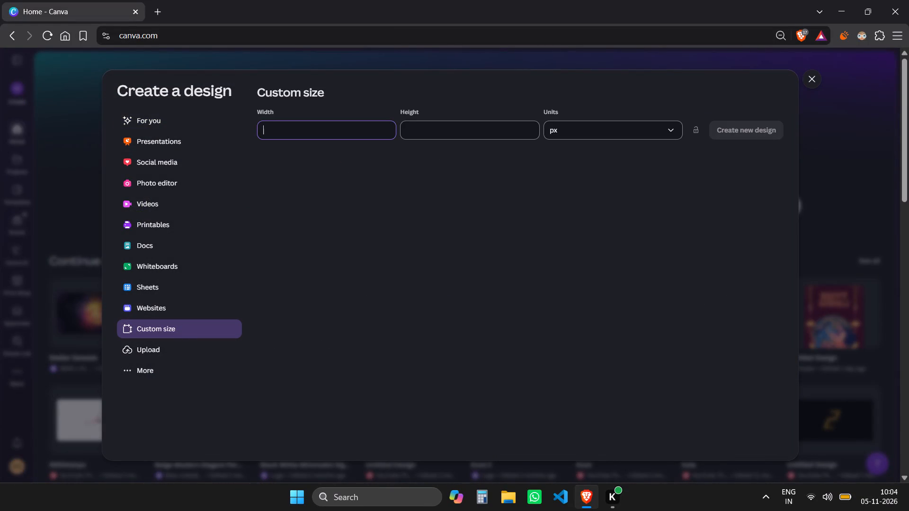
pyautogui.write('38')
pyautogui.write('40')
pyautogui.click(424, 127)
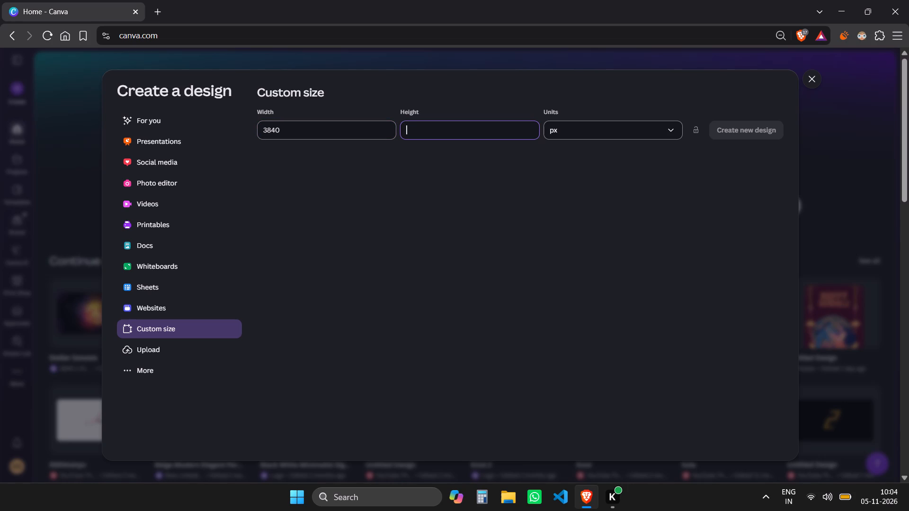
pyautogui.write('2160')
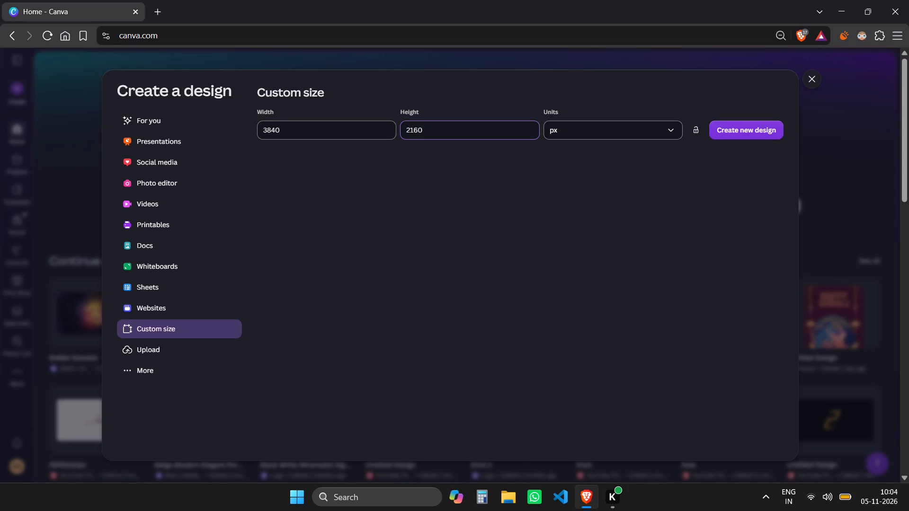
pyautogui.click(745, 130)
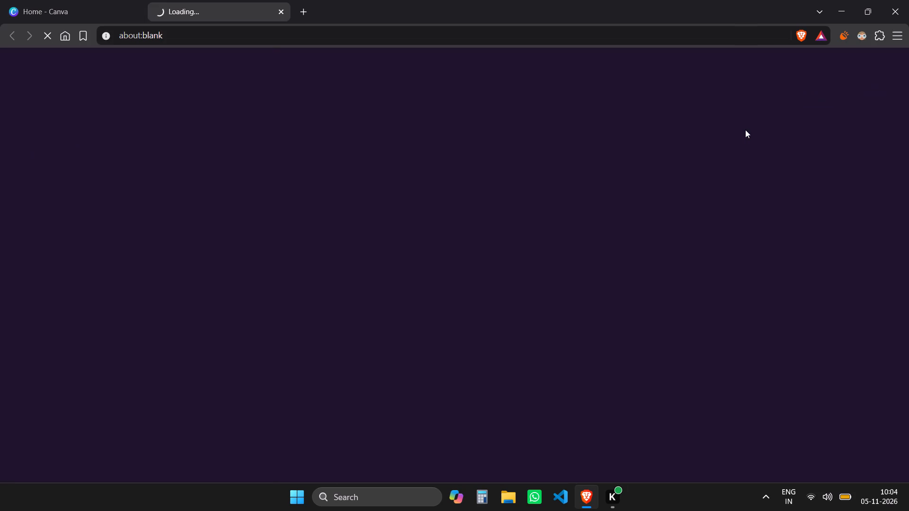
pyautogui.click(40, 0)
pyautogui.click(242, 61)
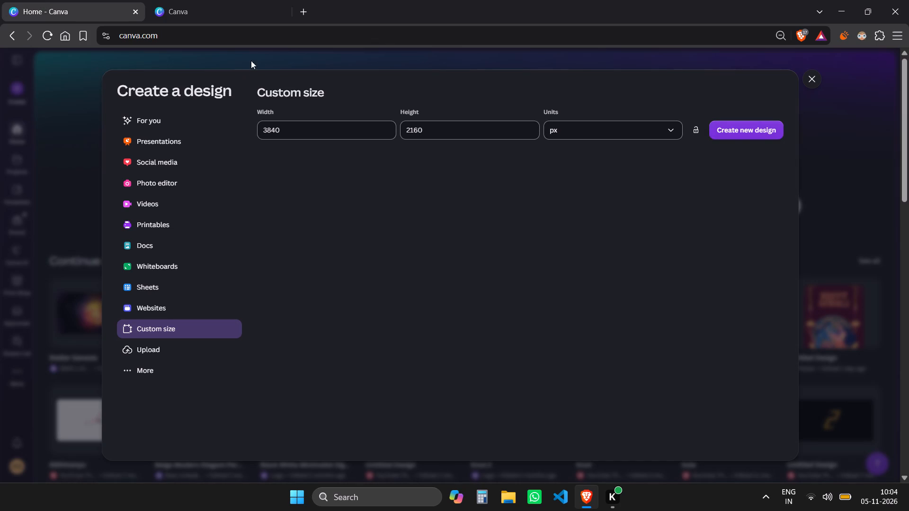
pyautogui.click(202, 0)
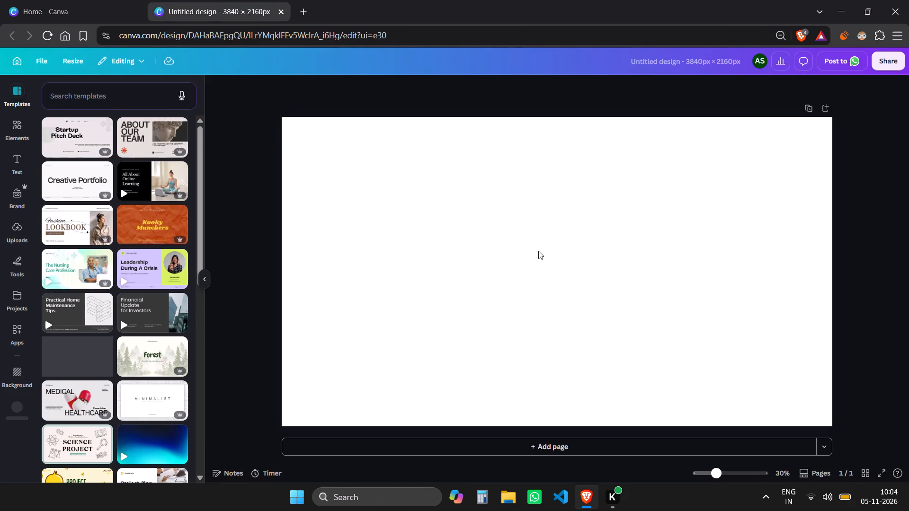
# Search the graphics elements for "fighter jet".
pyautogui.click(20, 129)
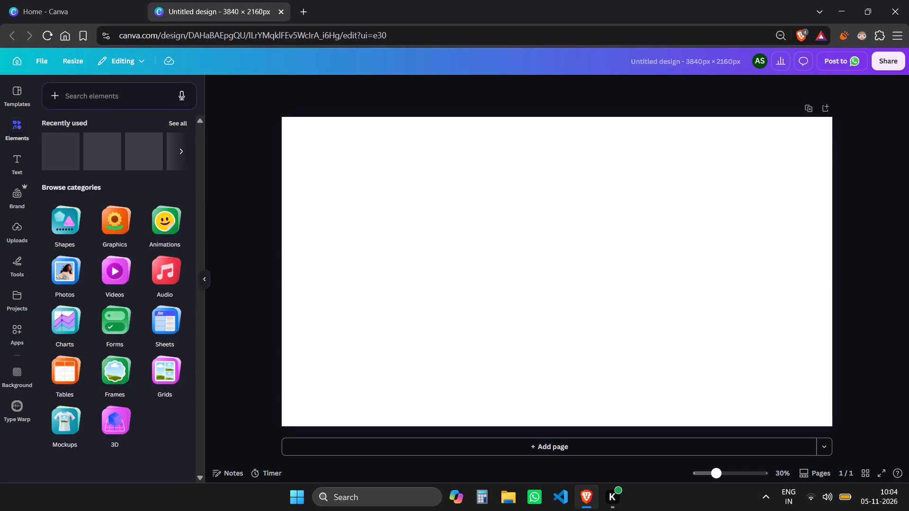
pyautogui.click(123, 226)
pyautogui.click(118, 115)
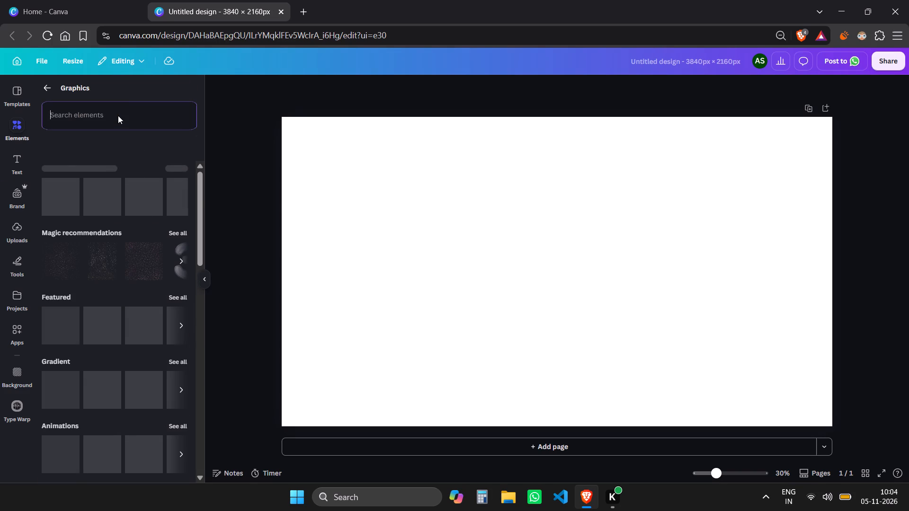
pyautogui.write('gighter jet')
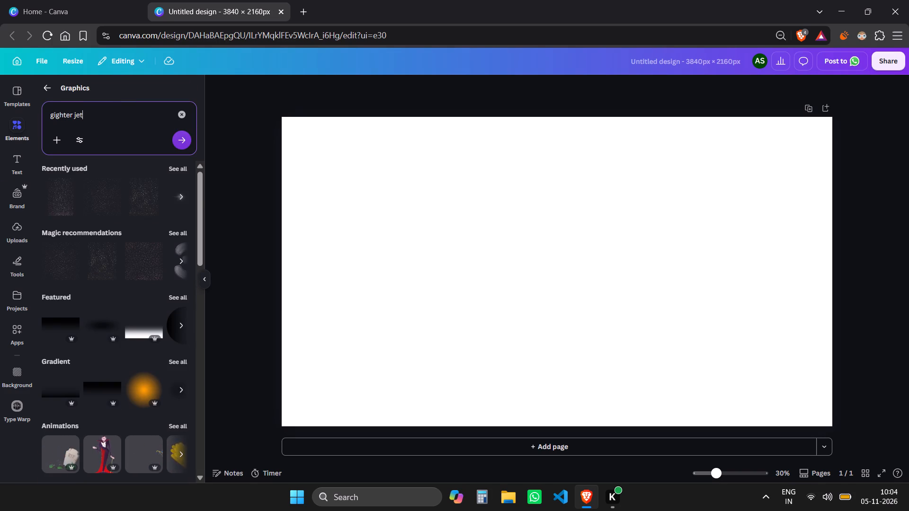
pyautogui.click(91, 205)
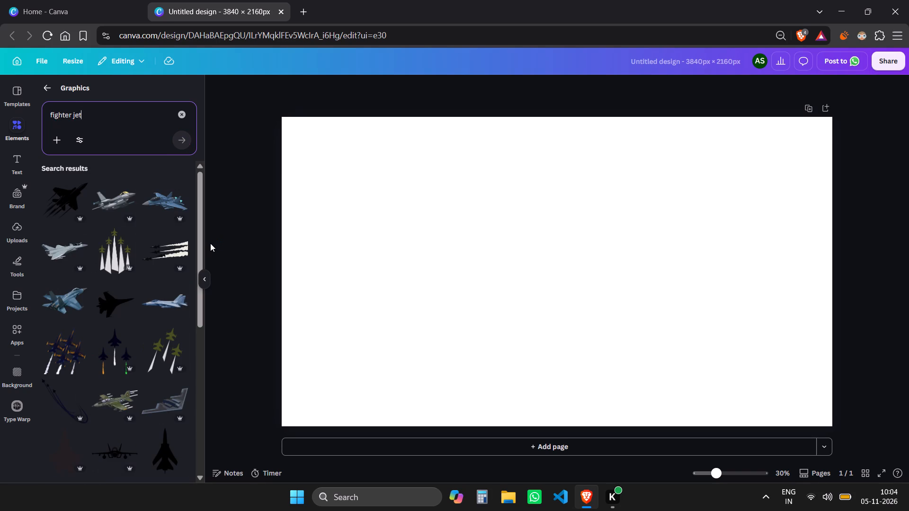
# Browse the fighter jet graphics for an aircraft that suits the design.
pyautogui.scroll(-1, 153, 301)
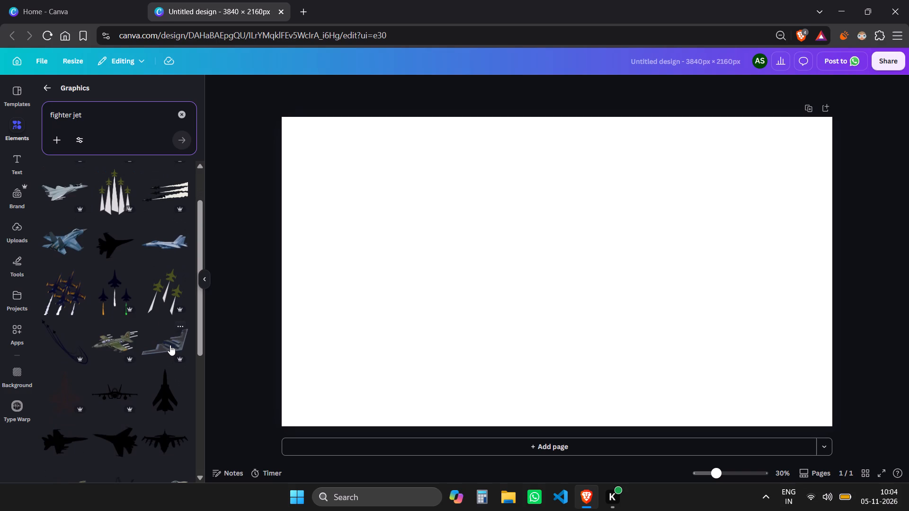
pyautogui.scroll(-3, 170, 345)
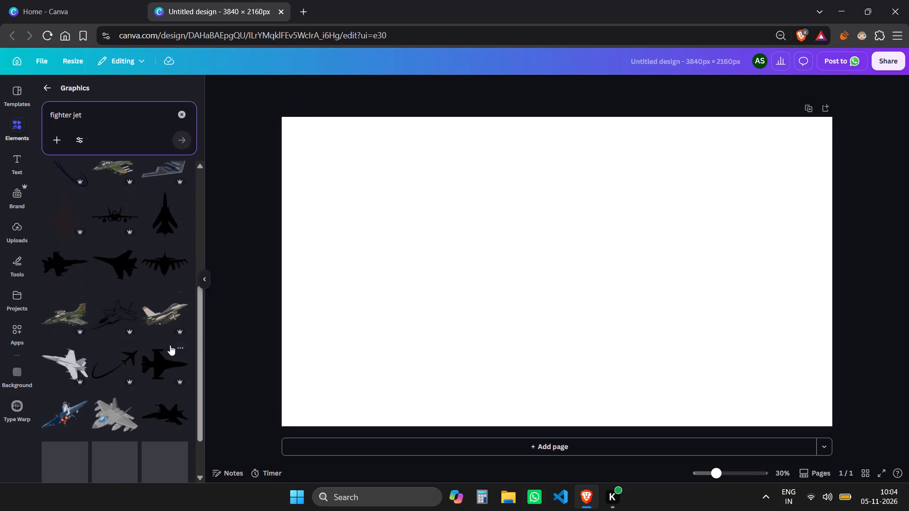
pyautogui.scroll(-1, 170, 345)
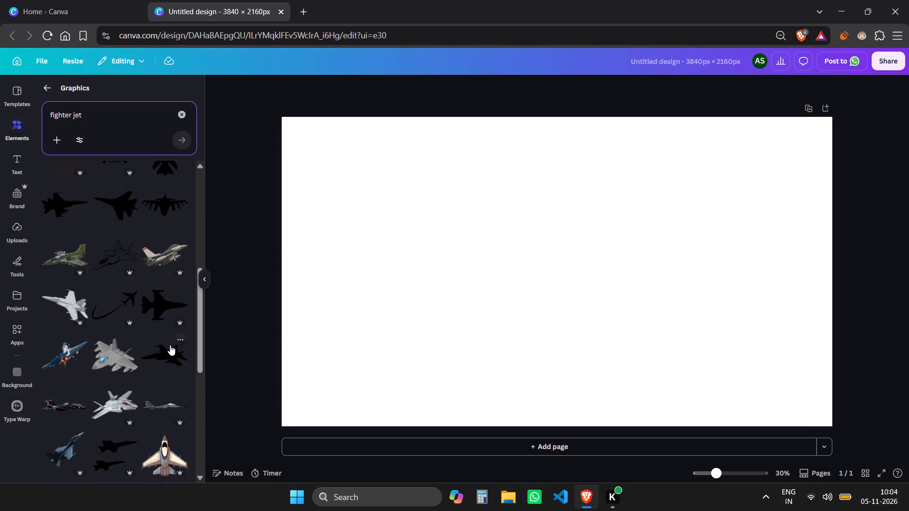
pyautogui.scroll(-3, 170, 345)
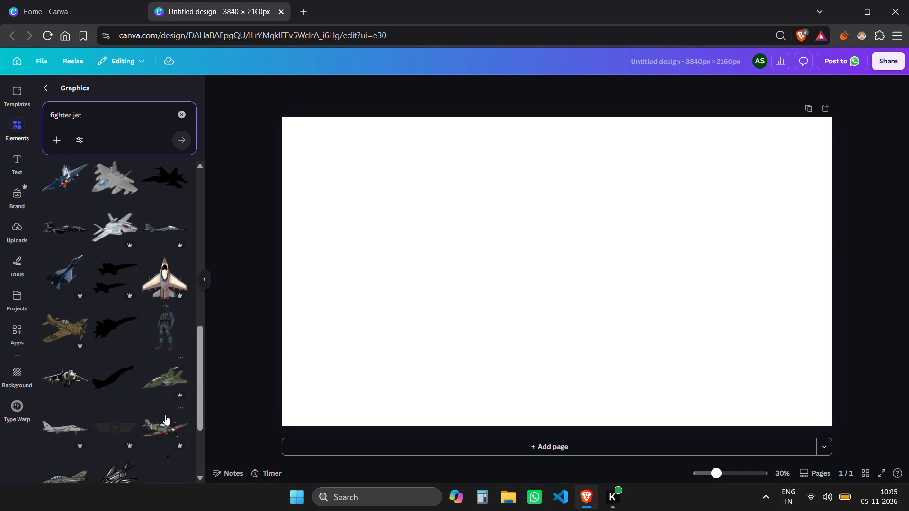
pyautogui.scroll(-3, 162, 382)
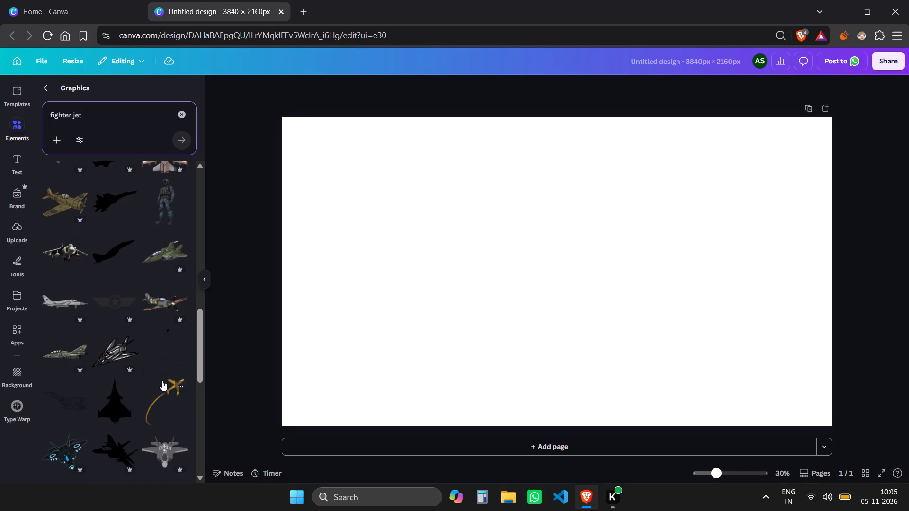
pyautogui.scroll(-4, 162, 380)
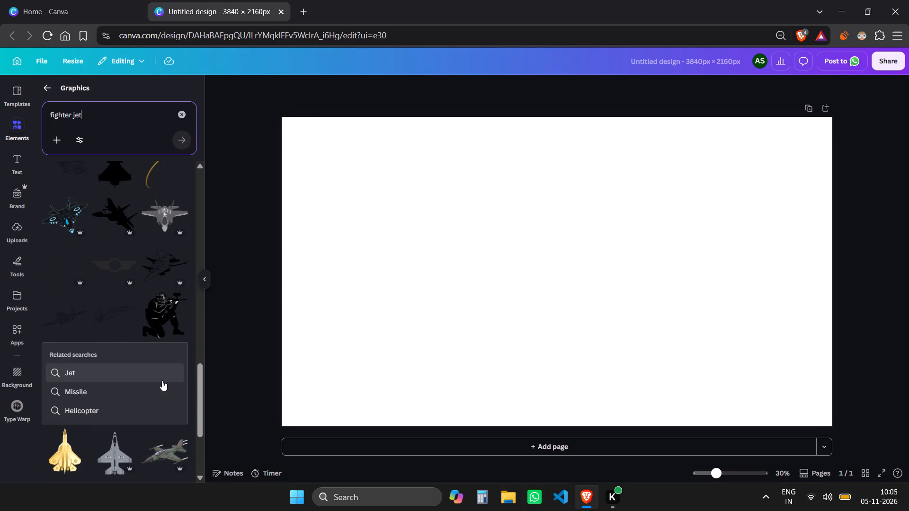
pyautogui.scroll(-6, 162, 380)
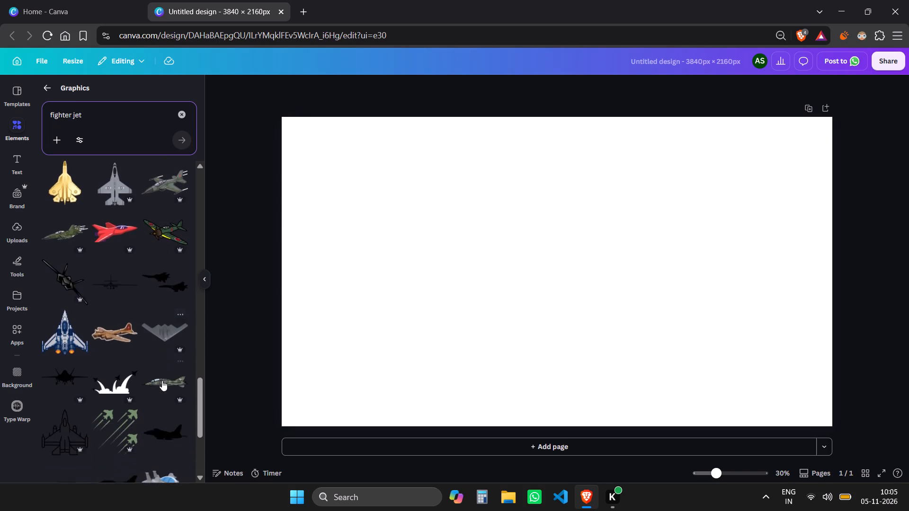
pyautogui.scroll(-1, 162, 380)
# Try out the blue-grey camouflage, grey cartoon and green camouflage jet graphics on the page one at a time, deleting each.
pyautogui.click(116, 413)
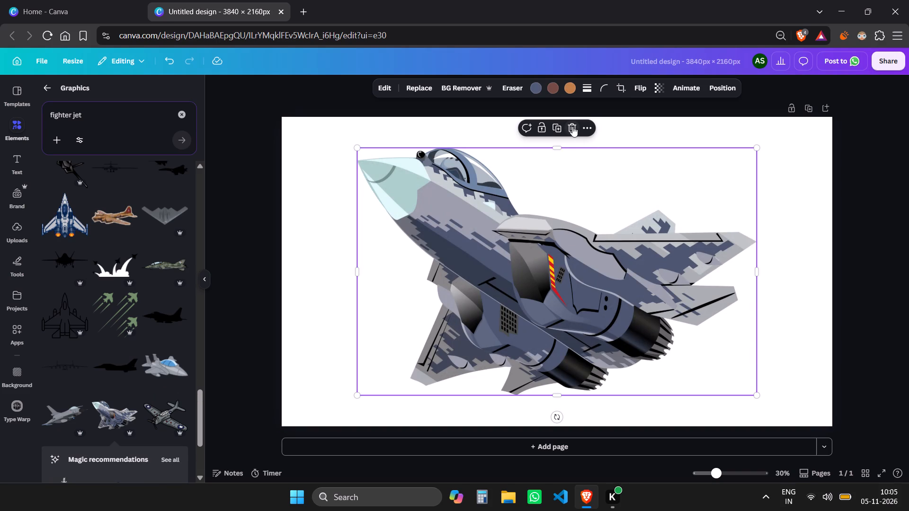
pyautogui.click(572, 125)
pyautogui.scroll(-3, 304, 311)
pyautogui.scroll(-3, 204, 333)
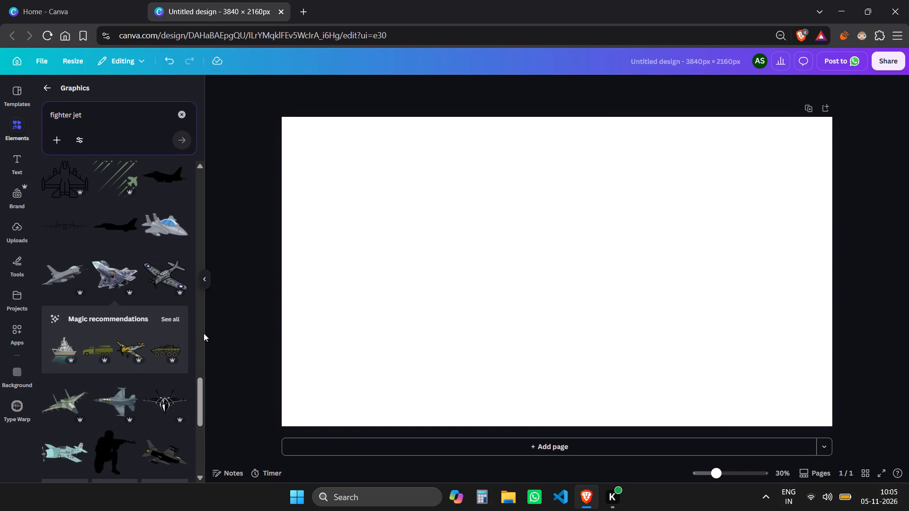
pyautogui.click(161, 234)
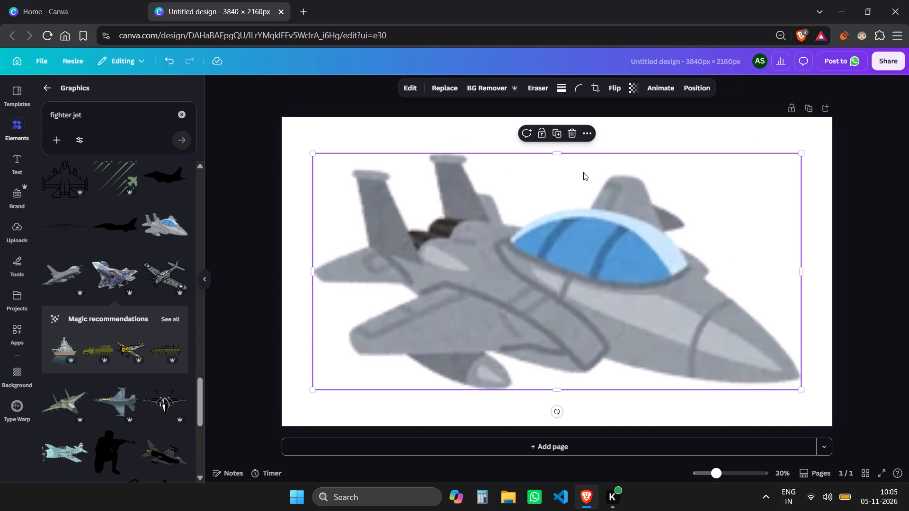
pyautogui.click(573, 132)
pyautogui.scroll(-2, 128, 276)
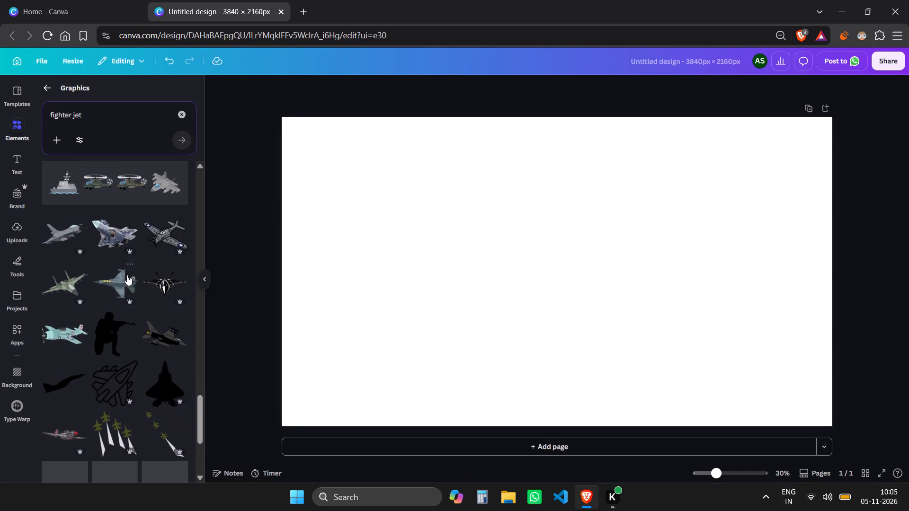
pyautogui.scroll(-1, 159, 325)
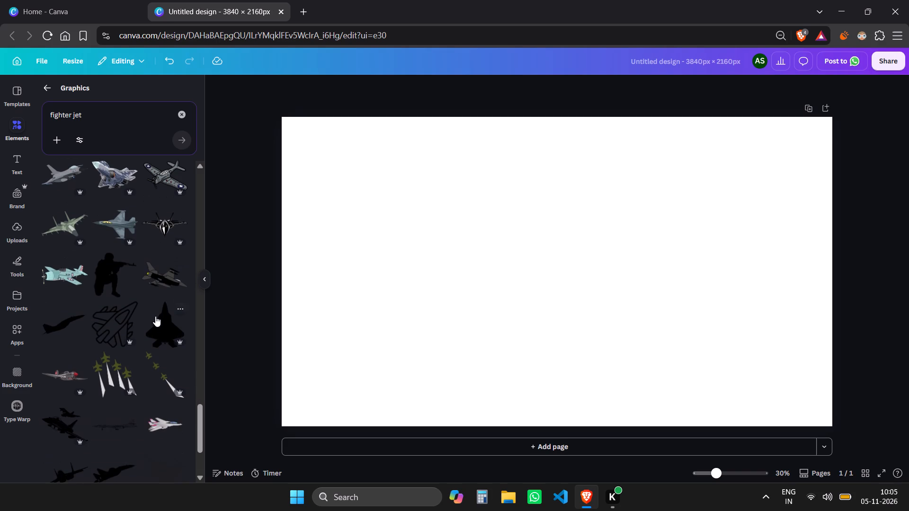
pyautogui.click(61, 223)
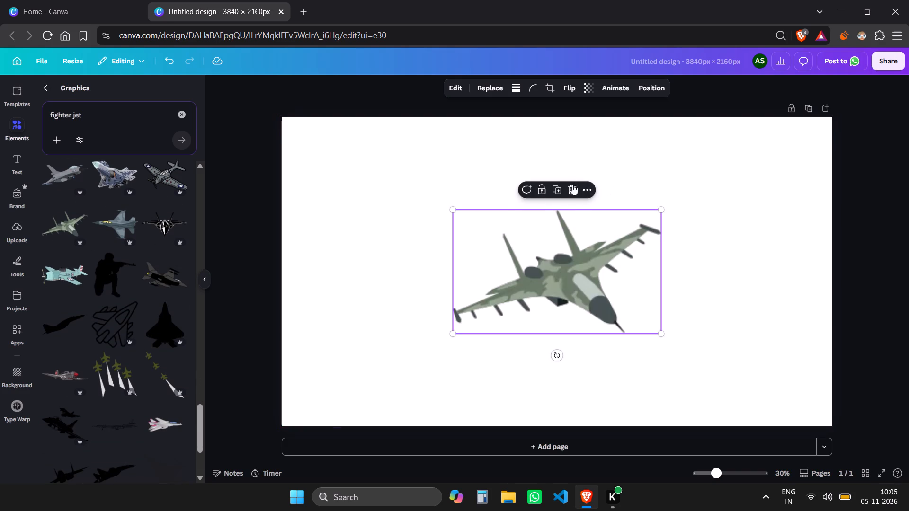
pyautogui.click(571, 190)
# Add the dark stealth bomber graphic, scale it down slightly and place it in the lower-right part of the page.
pyautogui.scroll(-5, 144, 301)
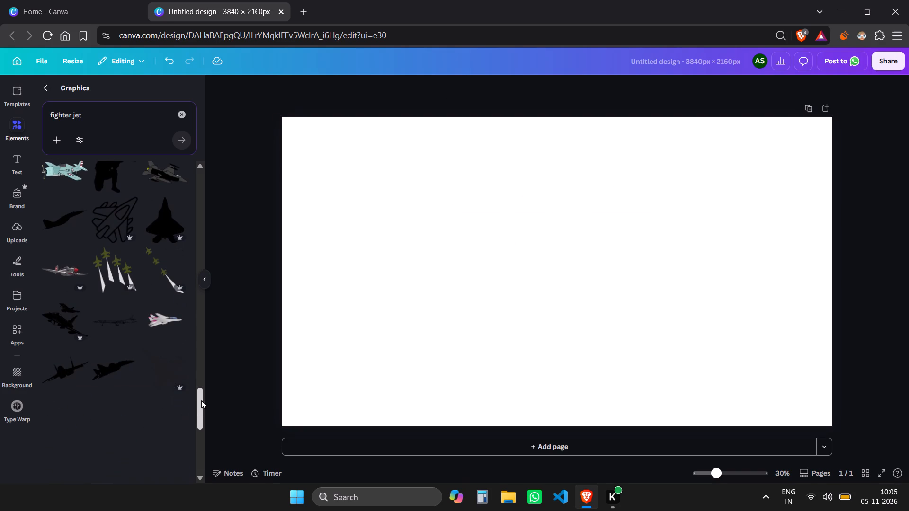
pyautogui.moveTo(202, 398); pyautogui.dragTo(190, 159)
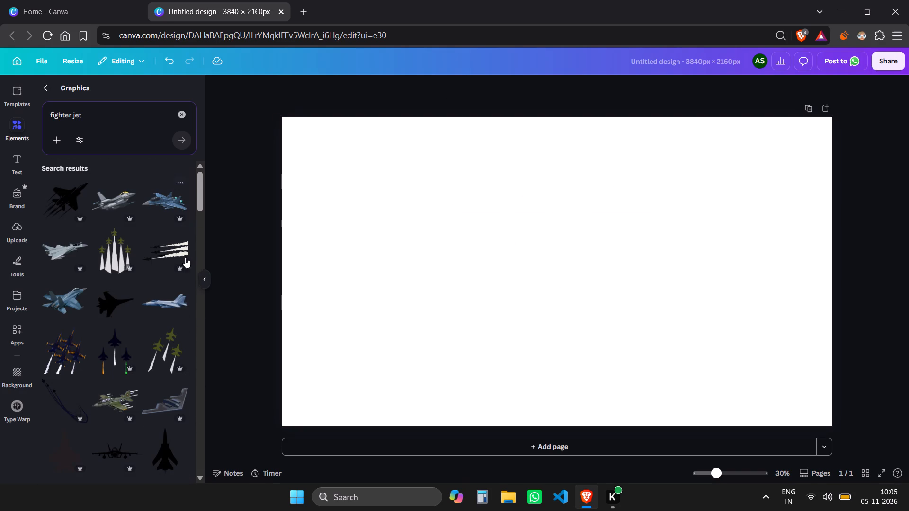
pyautogui.click(174, 401)
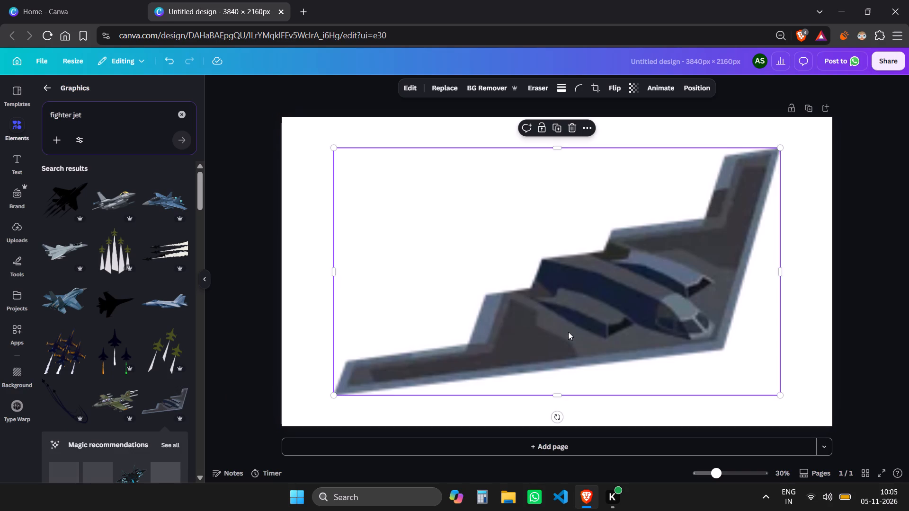
pyautogui.moveTo(779, 147); pyautogui.dragTo(704, 217)
pyautogui.moveTo(608, 311); pyautogui.dragTo(603, 251)
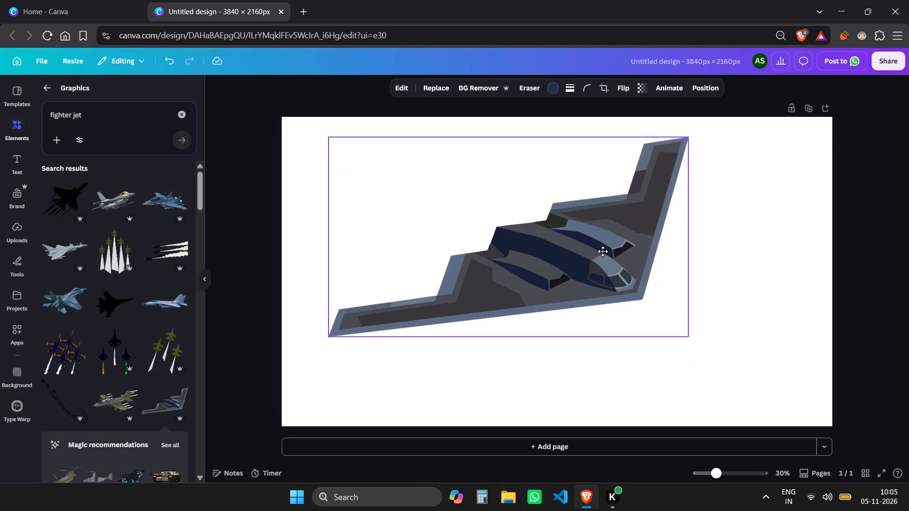
pyautogui.moveTo(603, 251); pyautogui.dragTo(700, 294)
pyautogui.click(866, 271)
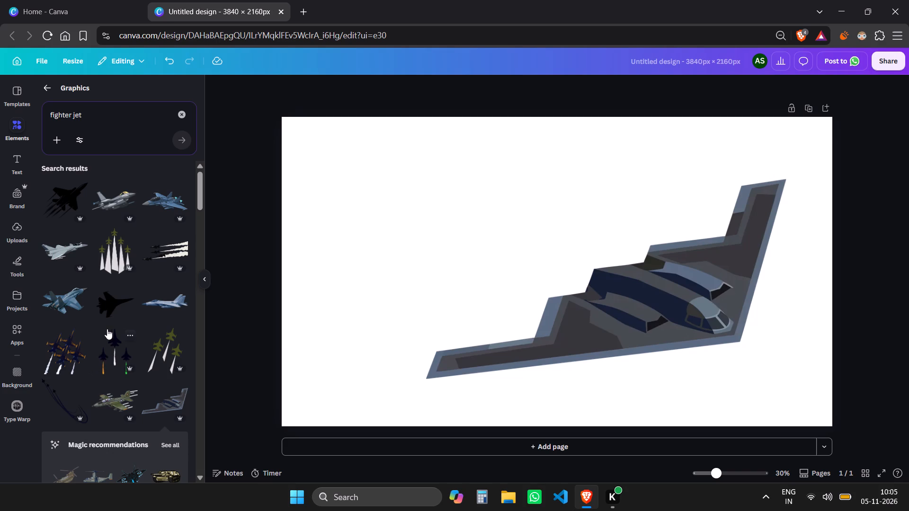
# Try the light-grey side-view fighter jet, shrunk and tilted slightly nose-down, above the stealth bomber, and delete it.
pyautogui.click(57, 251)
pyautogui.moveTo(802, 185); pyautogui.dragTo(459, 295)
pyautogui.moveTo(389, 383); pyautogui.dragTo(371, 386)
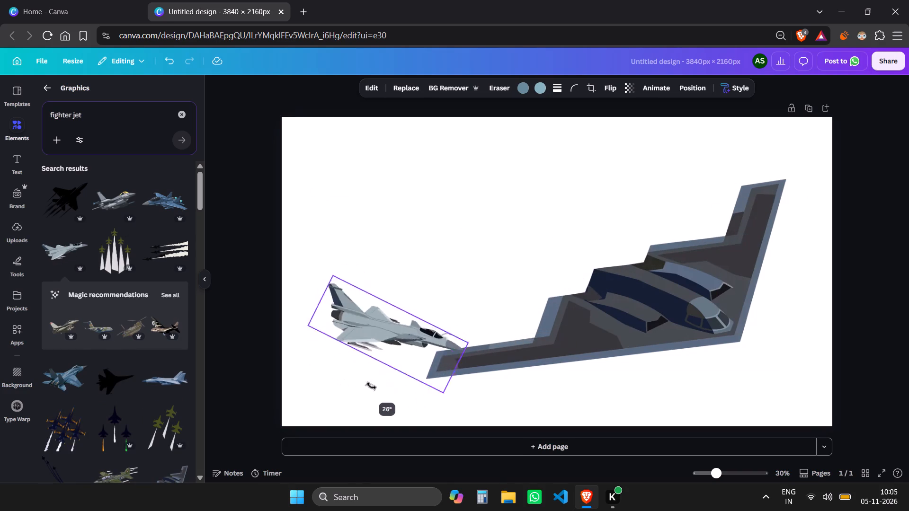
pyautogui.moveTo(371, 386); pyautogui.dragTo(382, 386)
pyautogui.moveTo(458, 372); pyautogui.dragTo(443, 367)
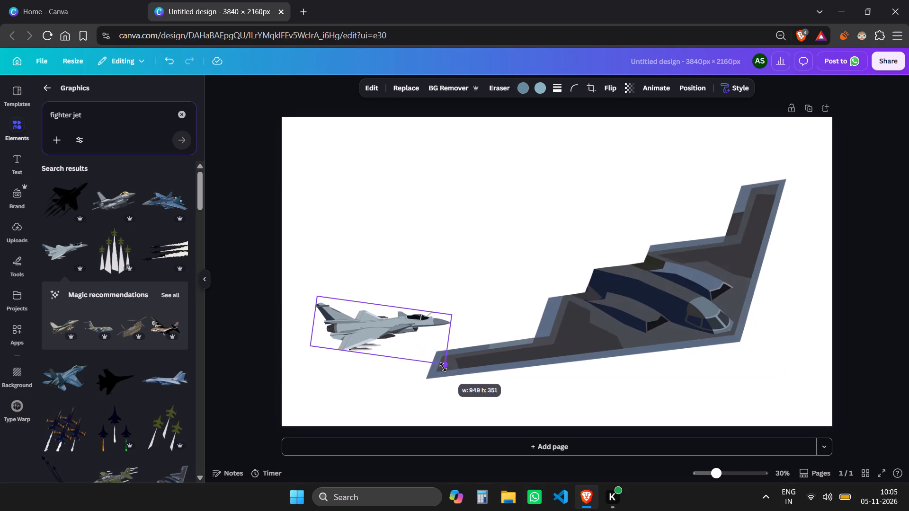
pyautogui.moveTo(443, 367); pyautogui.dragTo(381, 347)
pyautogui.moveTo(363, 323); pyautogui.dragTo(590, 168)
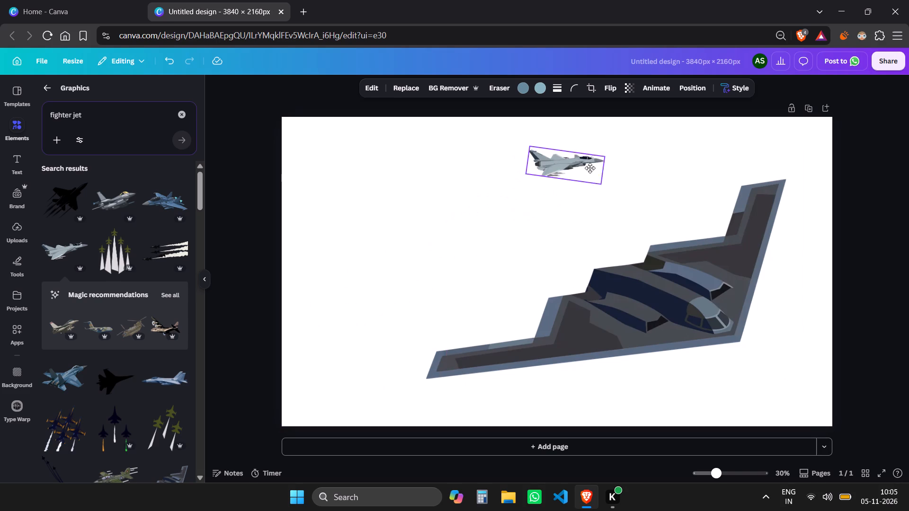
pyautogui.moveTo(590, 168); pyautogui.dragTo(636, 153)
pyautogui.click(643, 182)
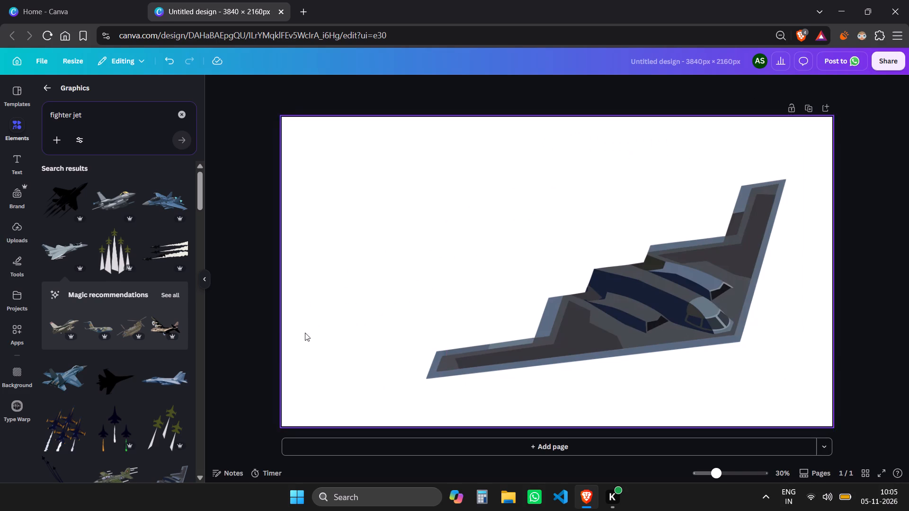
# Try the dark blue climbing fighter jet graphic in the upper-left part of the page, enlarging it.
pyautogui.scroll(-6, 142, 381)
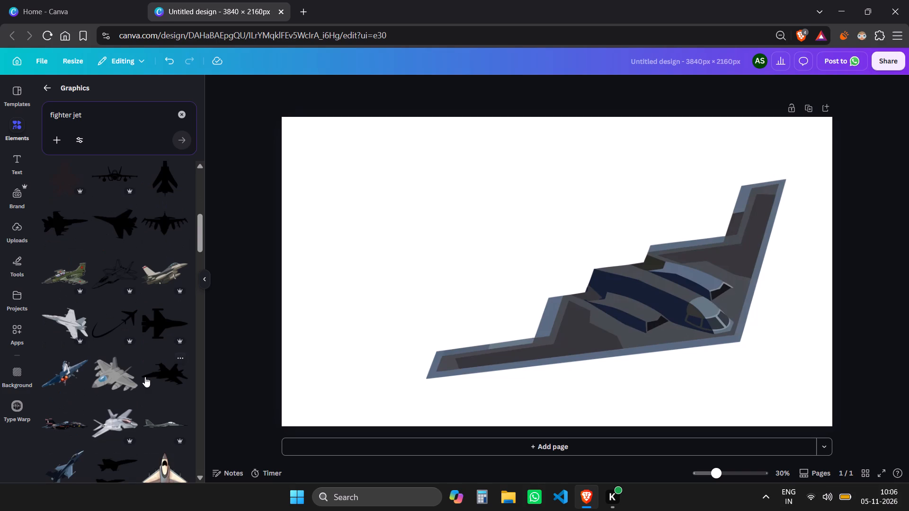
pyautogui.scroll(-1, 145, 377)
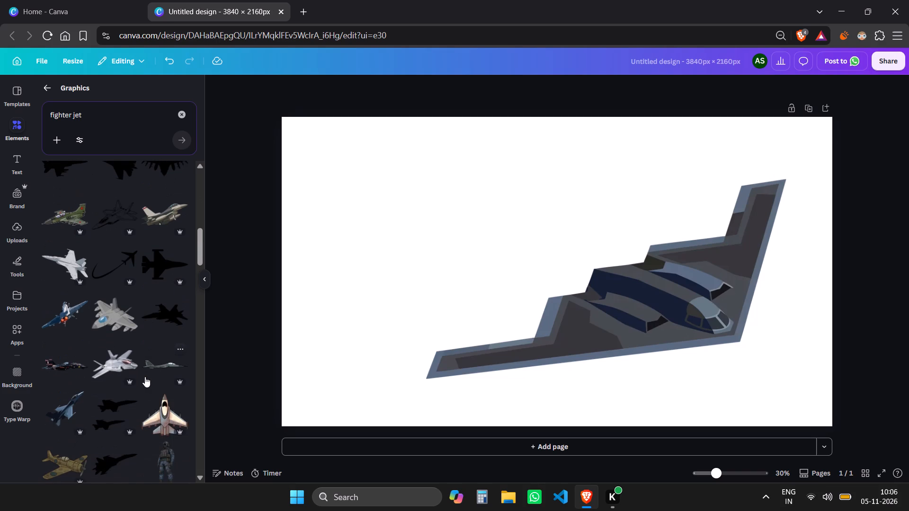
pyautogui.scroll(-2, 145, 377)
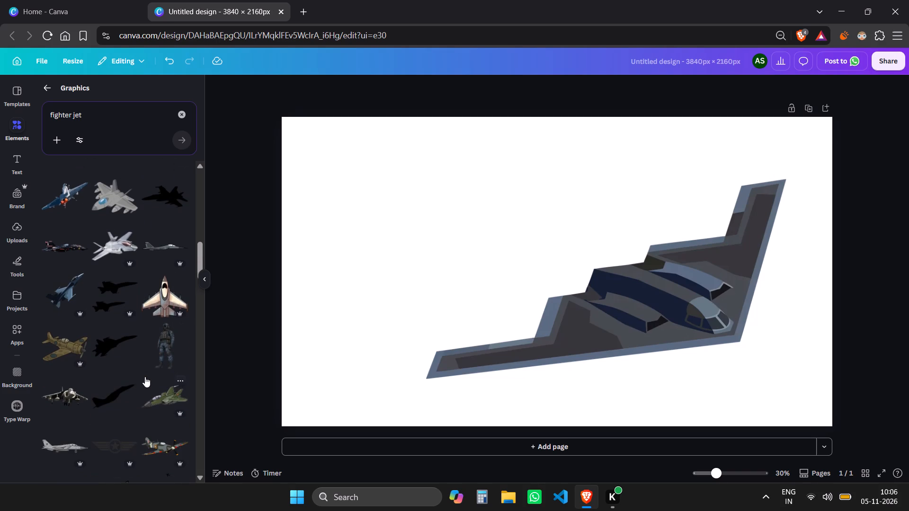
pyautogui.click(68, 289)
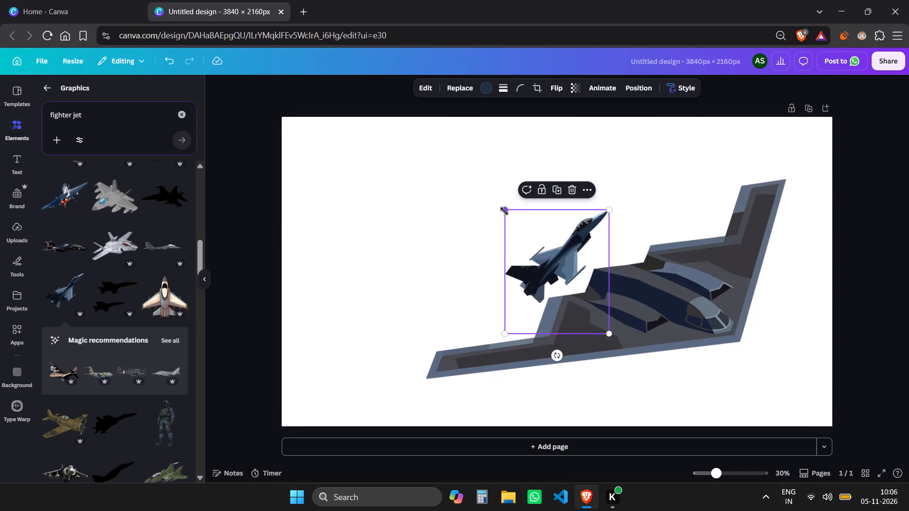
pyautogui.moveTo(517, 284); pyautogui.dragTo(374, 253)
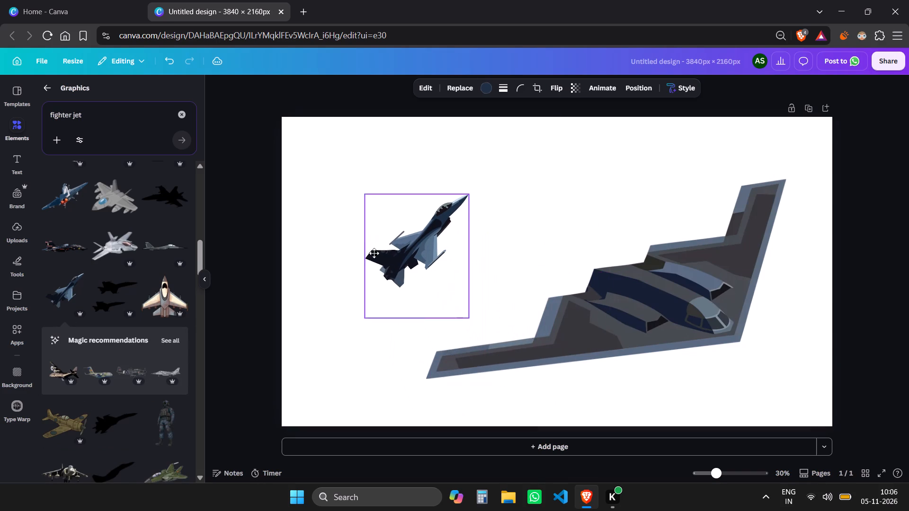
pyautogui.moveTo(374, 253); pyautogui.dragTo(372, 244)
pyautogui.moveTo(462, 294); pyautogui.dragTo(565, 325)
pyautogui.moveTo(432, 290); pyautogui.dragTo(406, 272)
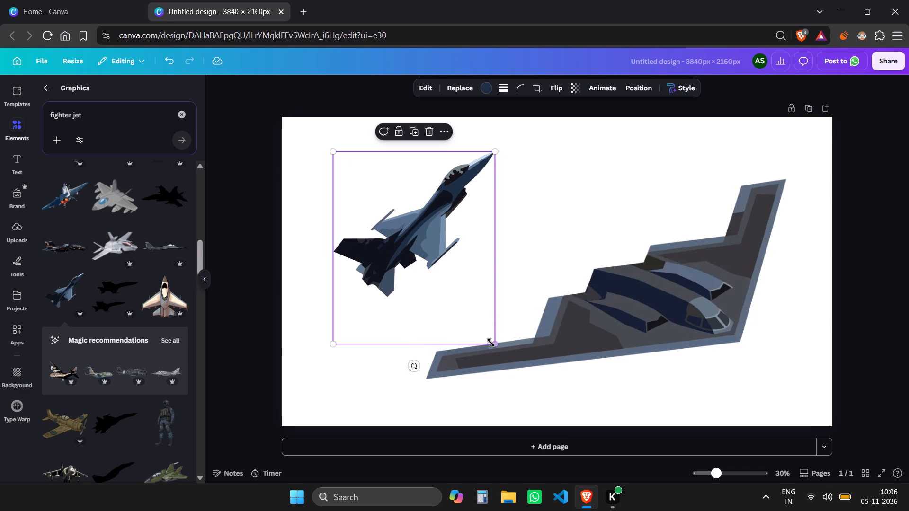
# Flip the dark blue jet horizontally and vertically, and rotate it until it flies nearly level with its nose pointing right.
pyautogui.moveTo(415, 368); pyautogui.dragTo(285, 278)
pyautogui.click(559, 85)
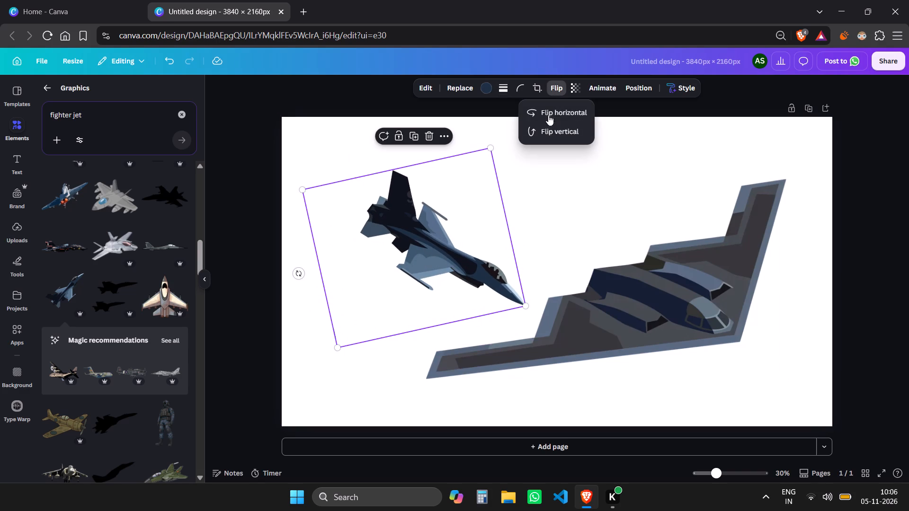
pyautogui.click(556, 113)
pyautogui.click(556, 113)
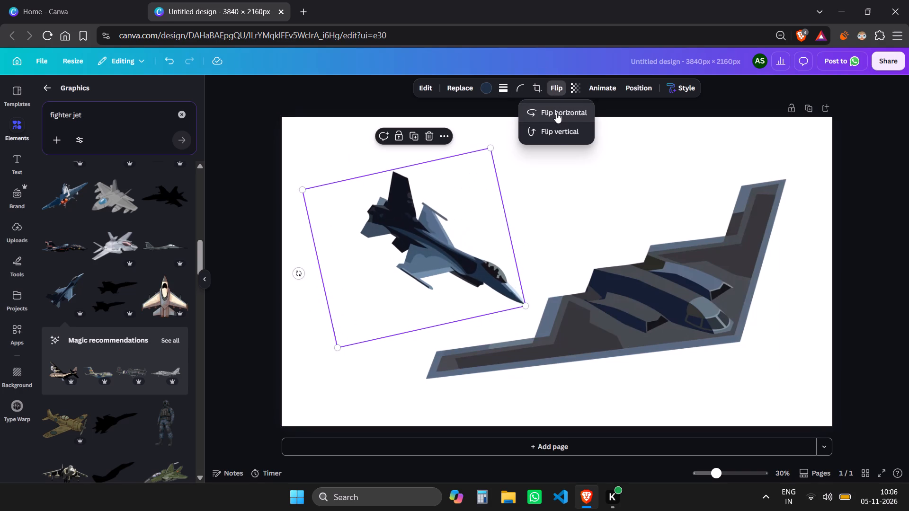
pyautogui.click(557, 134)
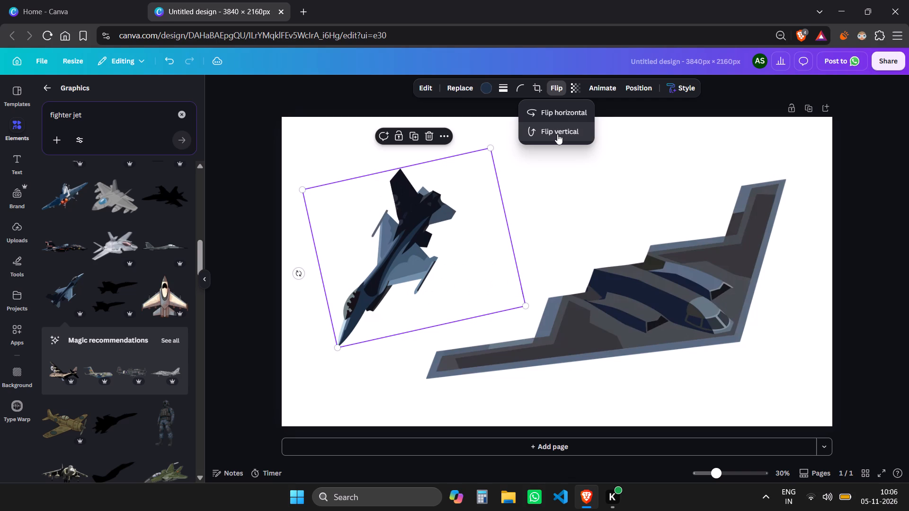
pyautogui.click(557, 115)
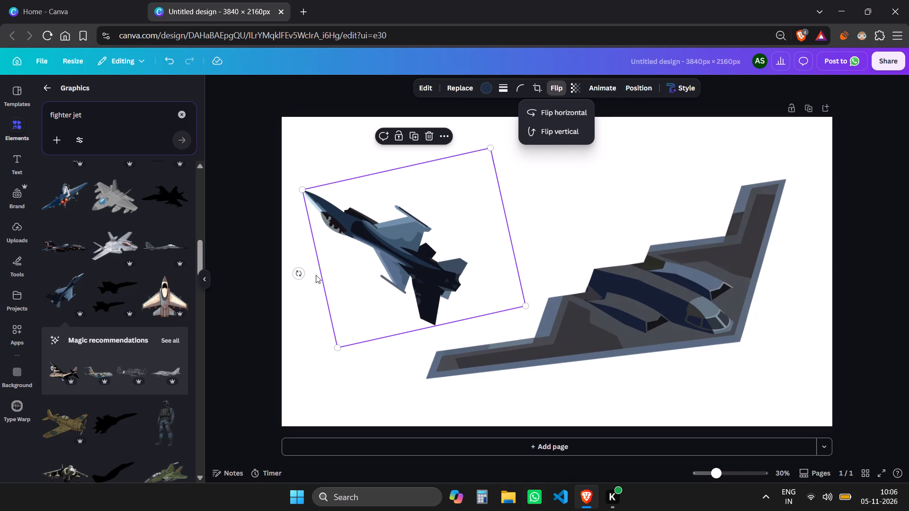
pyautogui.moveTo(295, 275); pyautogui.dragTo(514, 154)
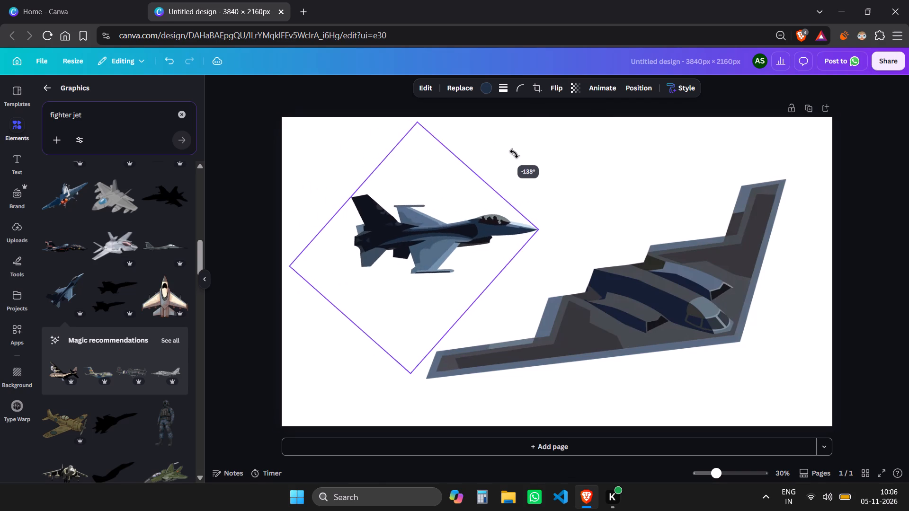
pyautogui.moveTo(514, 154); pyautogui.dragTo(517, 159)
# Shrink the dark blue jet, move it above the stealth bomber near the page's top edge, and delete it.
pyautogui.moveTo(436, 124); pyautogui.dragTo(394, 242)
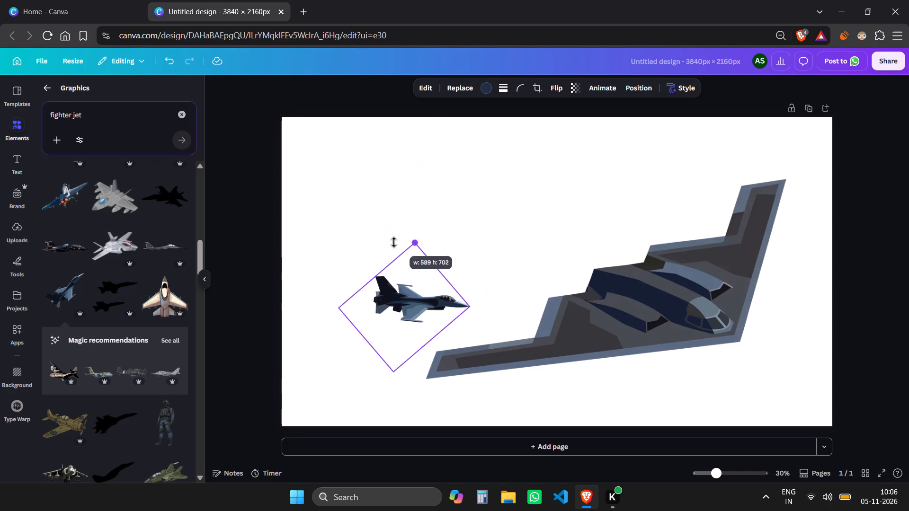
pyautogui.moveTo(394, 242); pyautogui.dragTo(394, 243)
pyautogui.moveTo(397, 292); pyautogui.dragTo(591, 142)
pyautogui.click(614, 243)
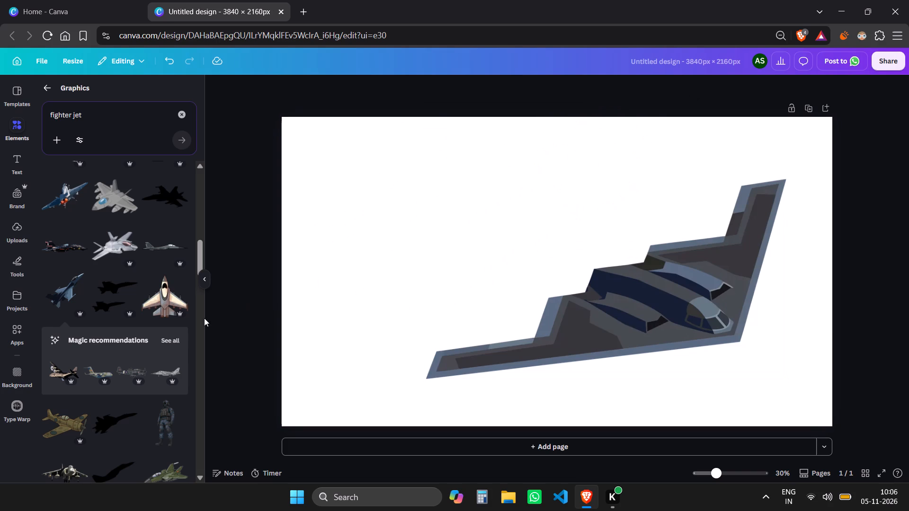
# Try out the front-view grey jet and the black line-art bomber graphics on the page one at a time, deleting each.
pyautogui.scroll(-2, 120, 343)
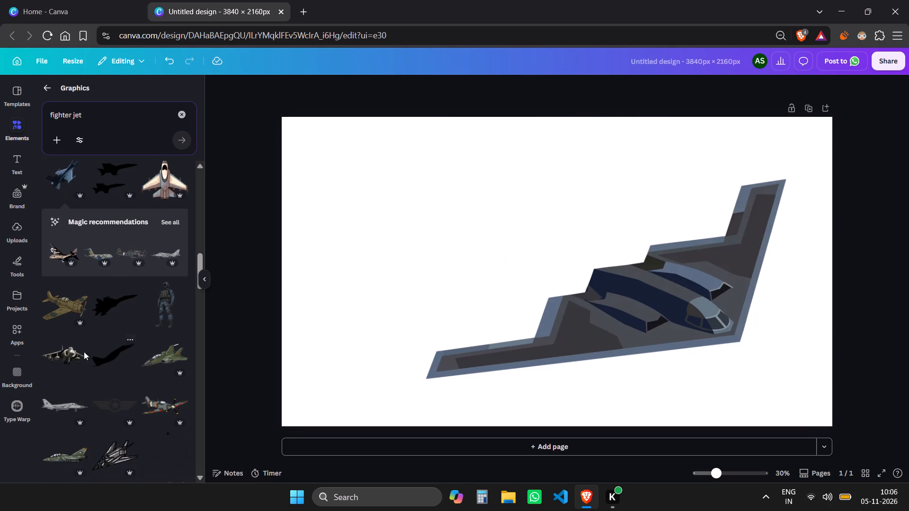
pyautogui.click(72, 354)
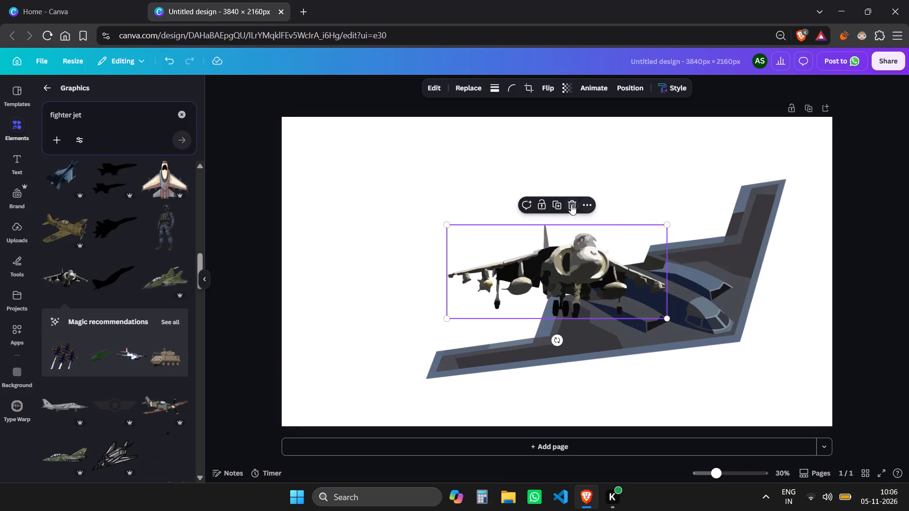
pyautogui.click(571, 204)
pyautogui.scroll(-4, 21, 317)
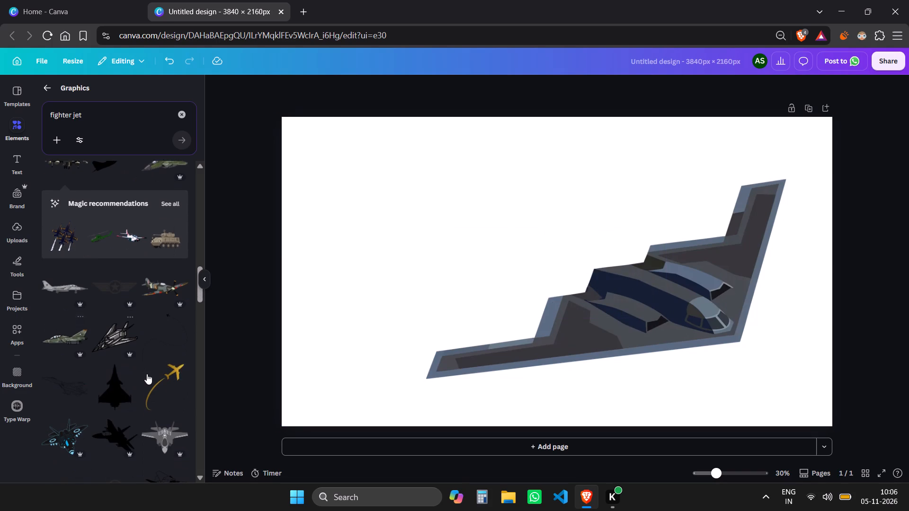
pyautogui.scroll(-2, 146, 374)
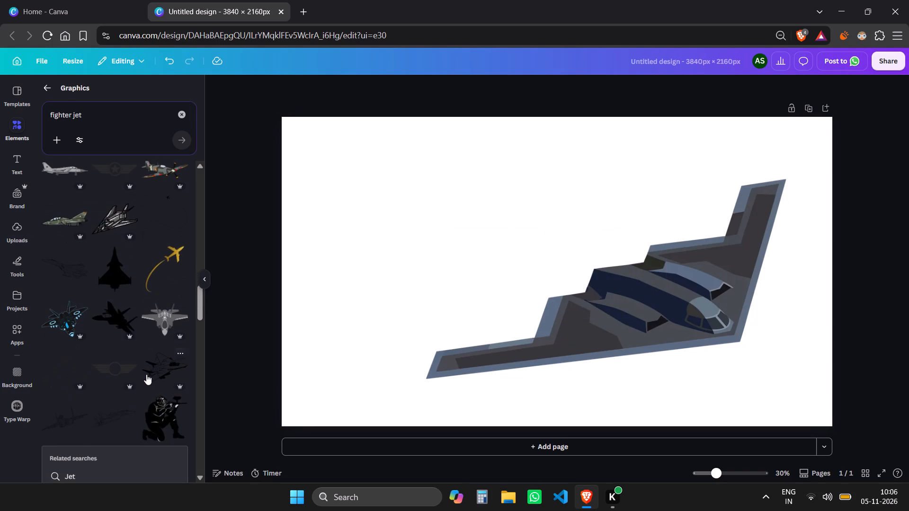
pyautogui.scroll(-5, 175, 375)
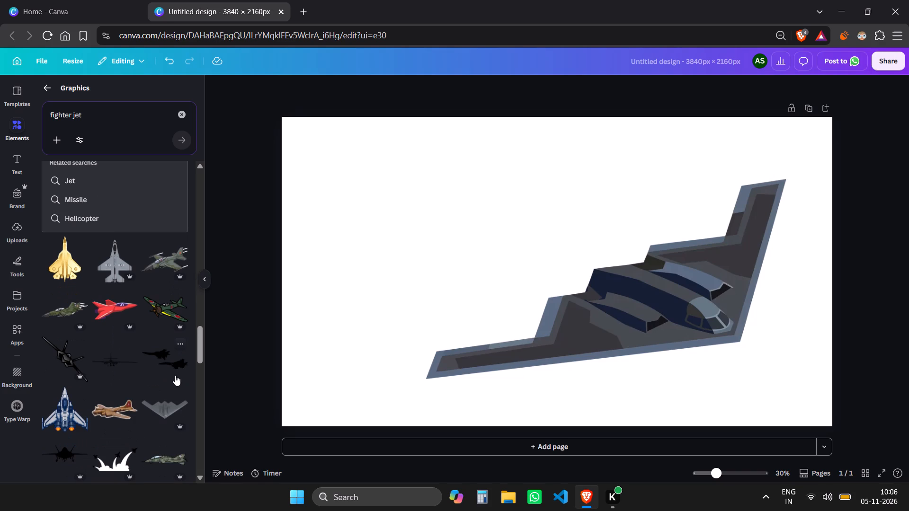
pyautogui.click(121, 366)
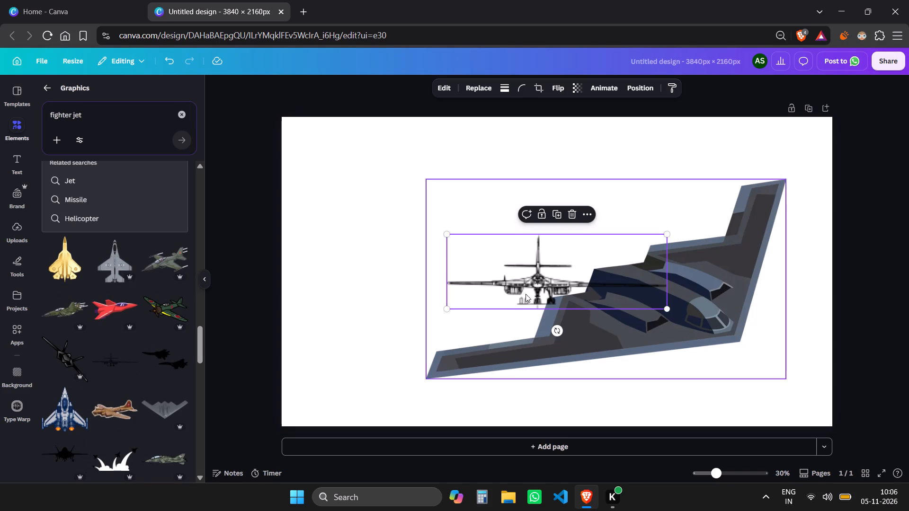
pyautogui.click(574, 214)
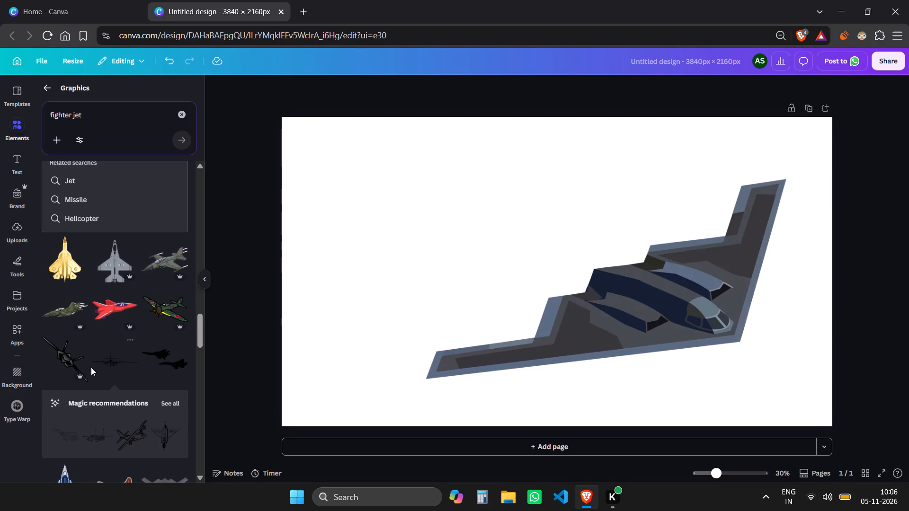
# Add the green camouflage twin-tail jet graphic, shrink it, tilt it counterclockwise and place it above the stealth bomber near the page's top edge.
pyautogui.scroll(-3, 87, 370)
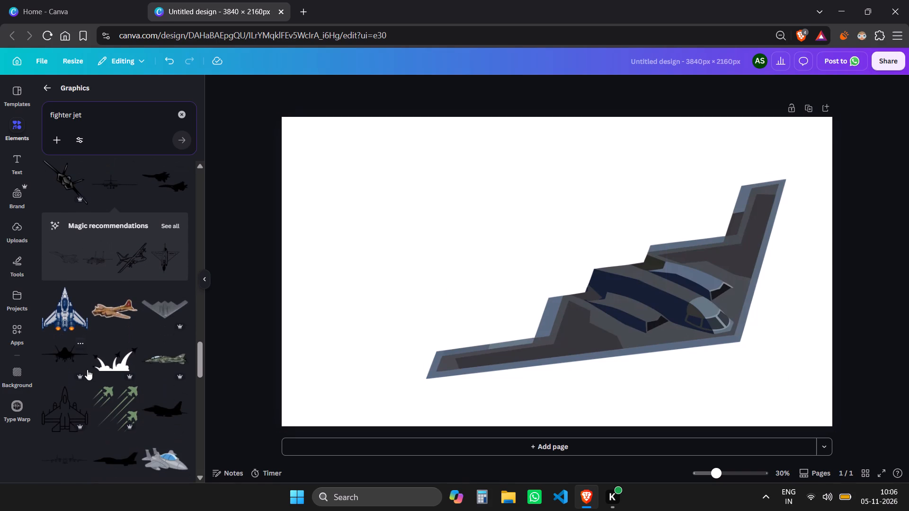
pyautogui.scroll(-1, 116, 423)
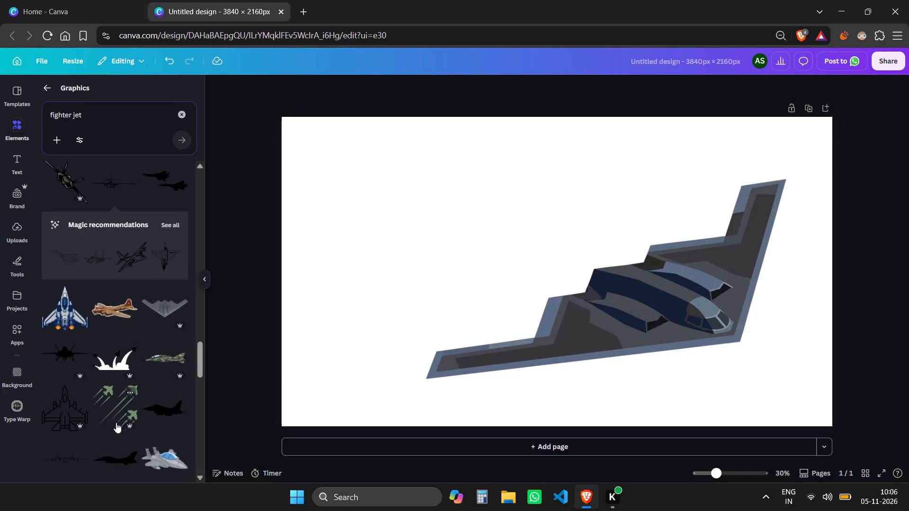
pyautogui.scroll(-2, 116, 423)
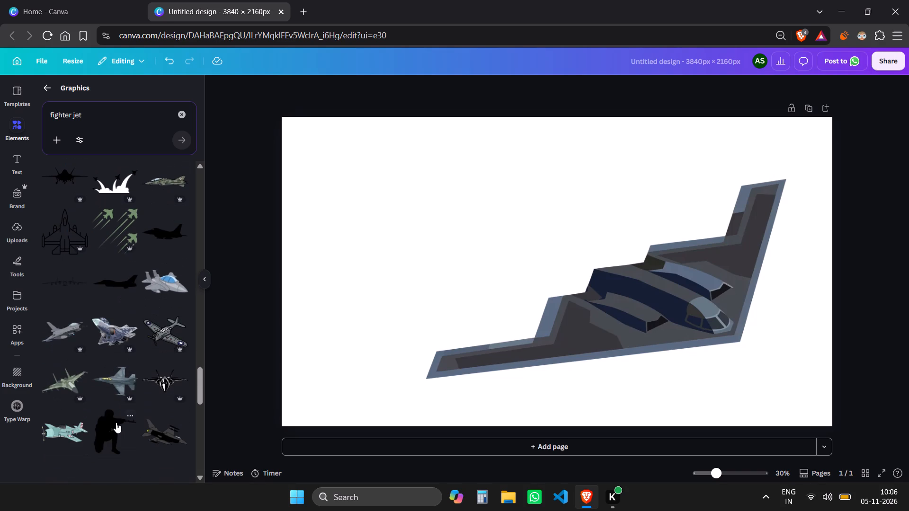
pyautogui.click(62, 383)
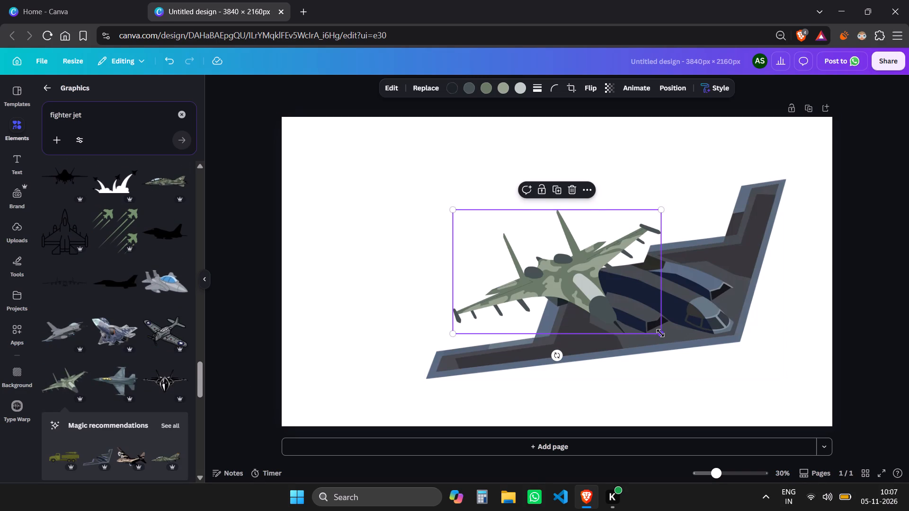
pyautogui.moveTo(660, 333); pyautogui.dragTo(536, 276)
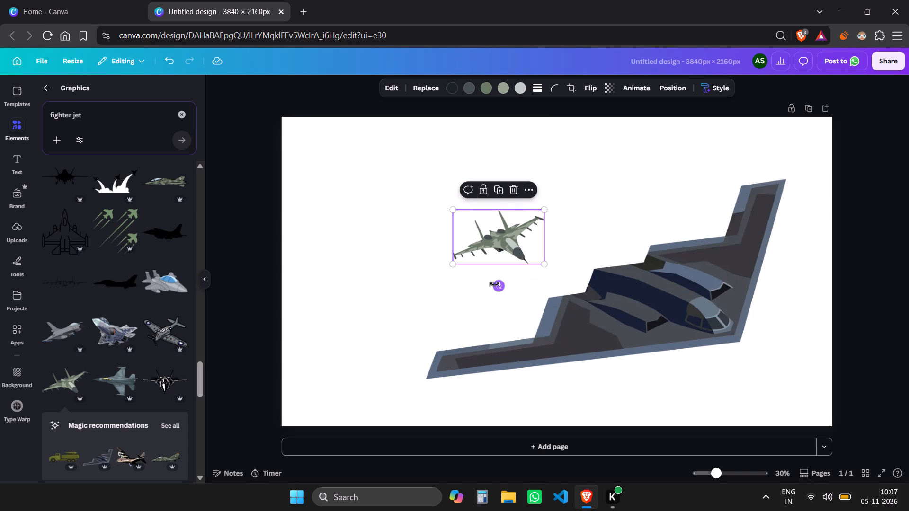
pyautogui.moveTo(495, 284); pyautogui.dragTo(510, 282)
pyautogui.moveTo(549, 249); pyautogui.dragTo(516, 246)
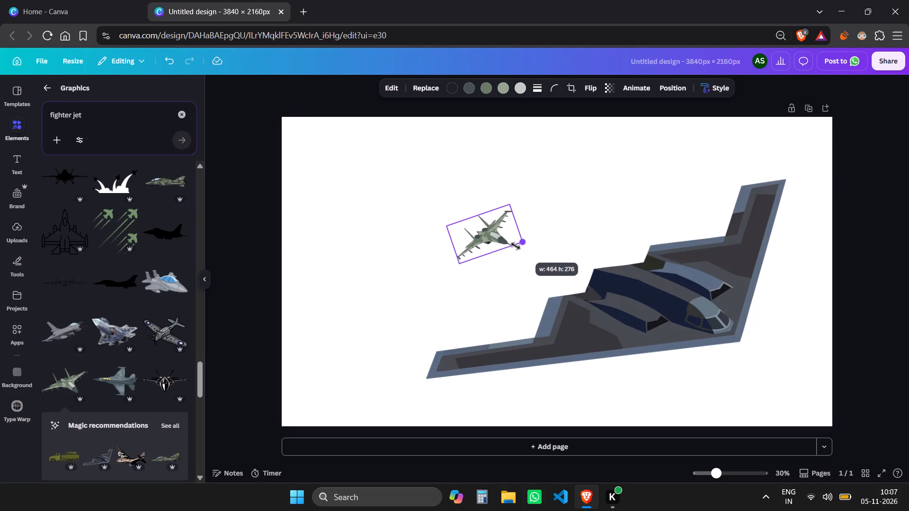
pyautogui.moveTo(516, 246); pyautogui.dragTo(499, 243)
pyautogui.moveTo(491, 264); pyautogui.dragTo(594, 198)
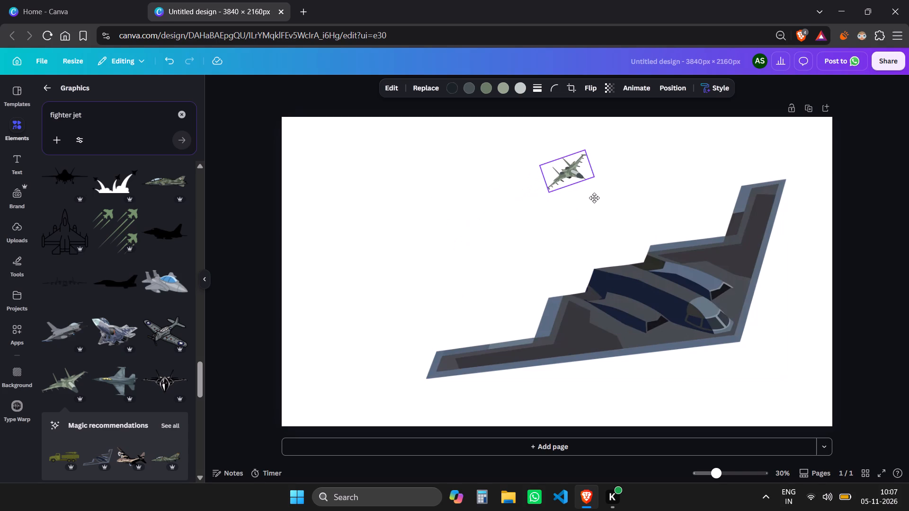
pyautogui.moveTo(594, 198); pyautogui.dragTo(604, 191)
pyautogui.moveTo(614, 166); pyautogui.dragTo(682, 183)
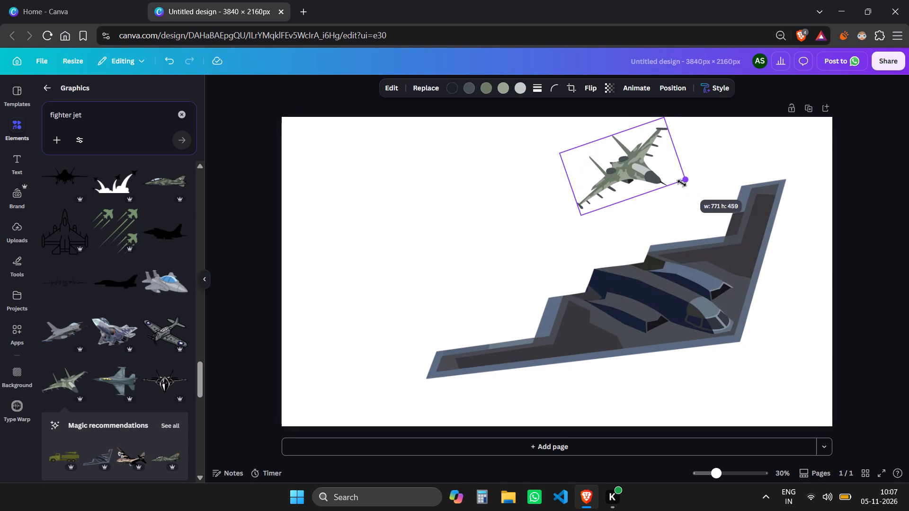
pyautogui.moveTo(682, 183); pyautogui.dragTo(667, 182)
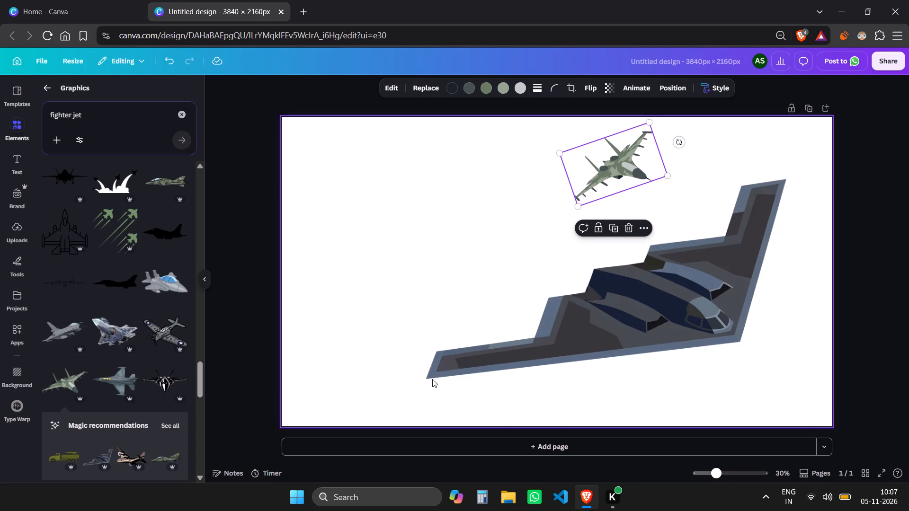
# Enlarge the stealth bomber toward the page's lower-left corner and shift the camouflage jet slightly up and left.
pyautogui.click(444, 362)
pyautogui.moveTo(423, 379); pyautogui.dragTo(374, 395)
pyautogui.click(630, 167)
pyautogui.moveTo(630, 167); pyautogui.dragTo(617, 161)
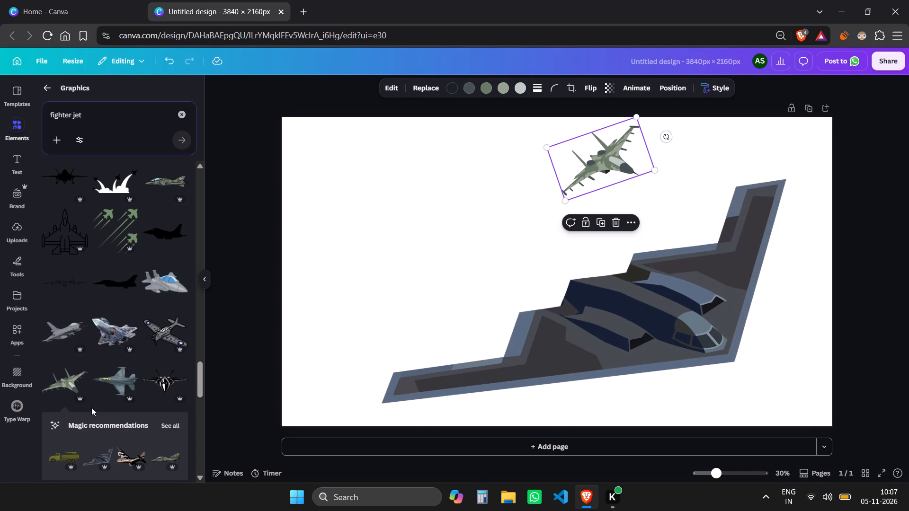
# Open the full set of Magic recommendations for the camouflage jet graphic.
pyautogui.scroll(-3, 95, 394)
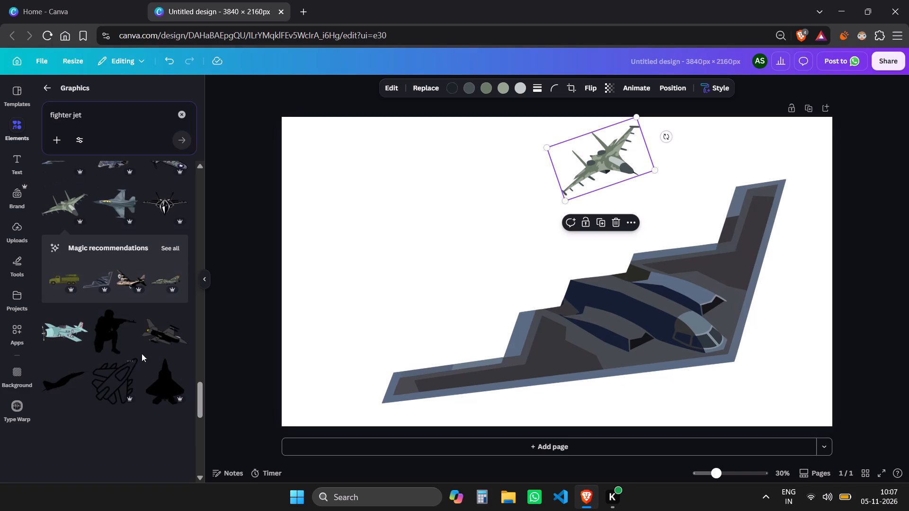
pyautogui.scroll(-3, 143, 352)
pyautogui.scroll(4, 144, 350)
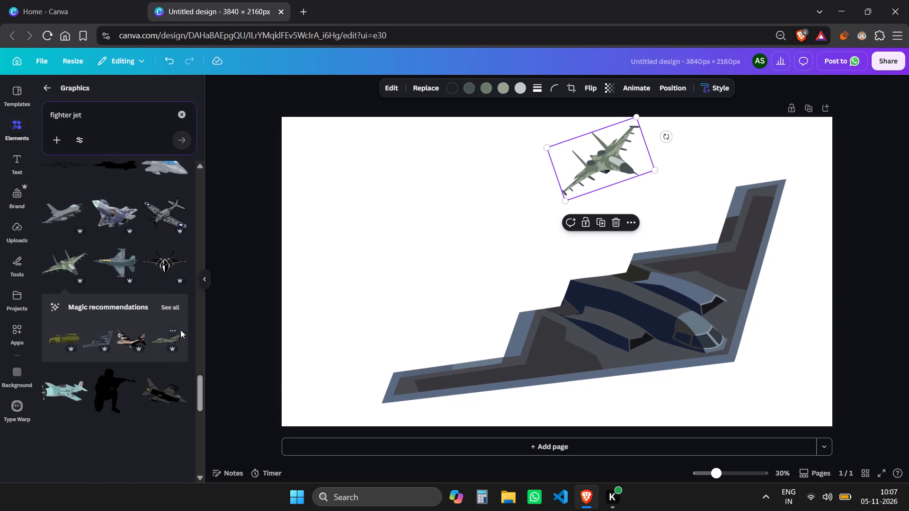
pyautogui.click(174, 309)
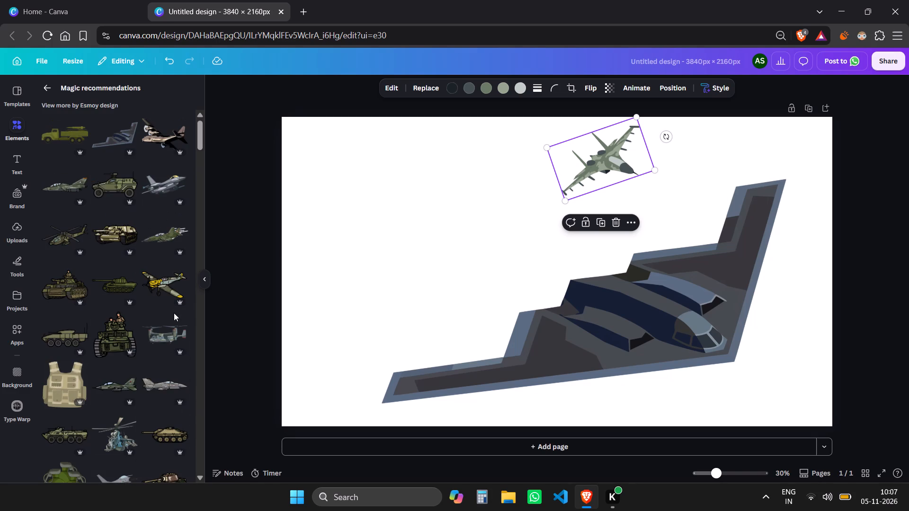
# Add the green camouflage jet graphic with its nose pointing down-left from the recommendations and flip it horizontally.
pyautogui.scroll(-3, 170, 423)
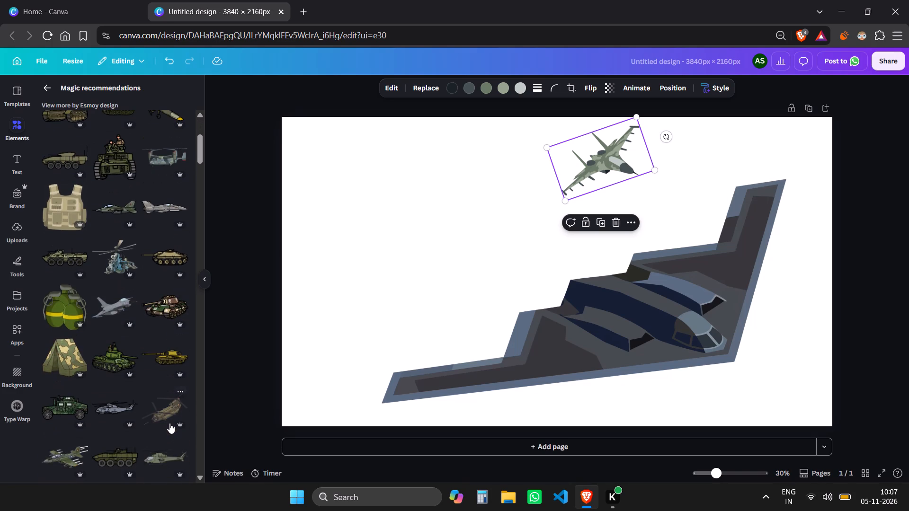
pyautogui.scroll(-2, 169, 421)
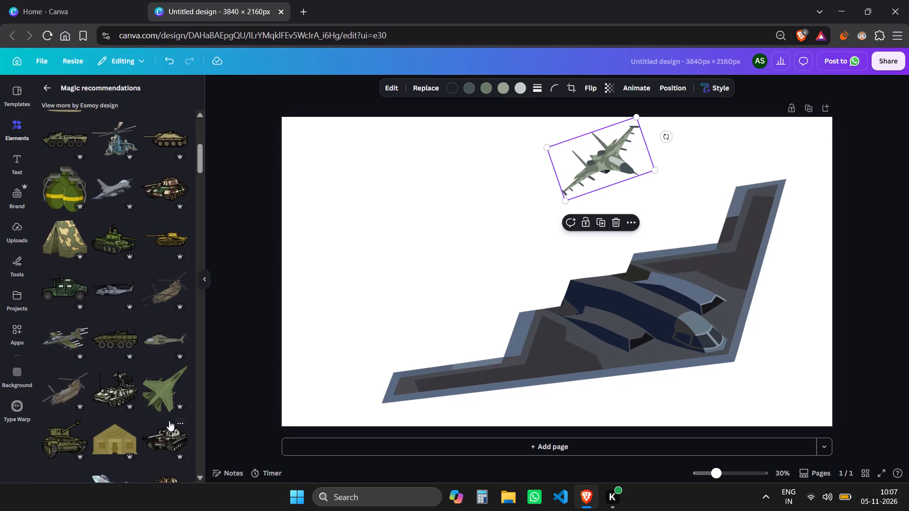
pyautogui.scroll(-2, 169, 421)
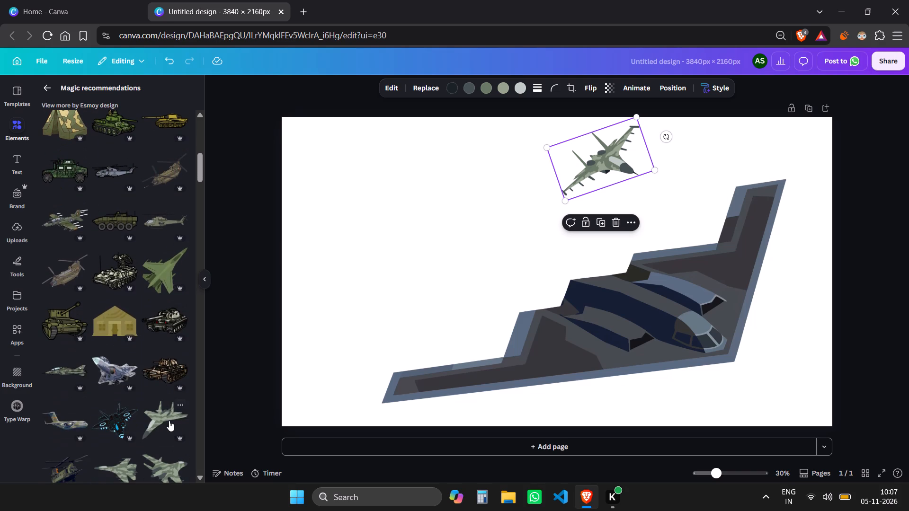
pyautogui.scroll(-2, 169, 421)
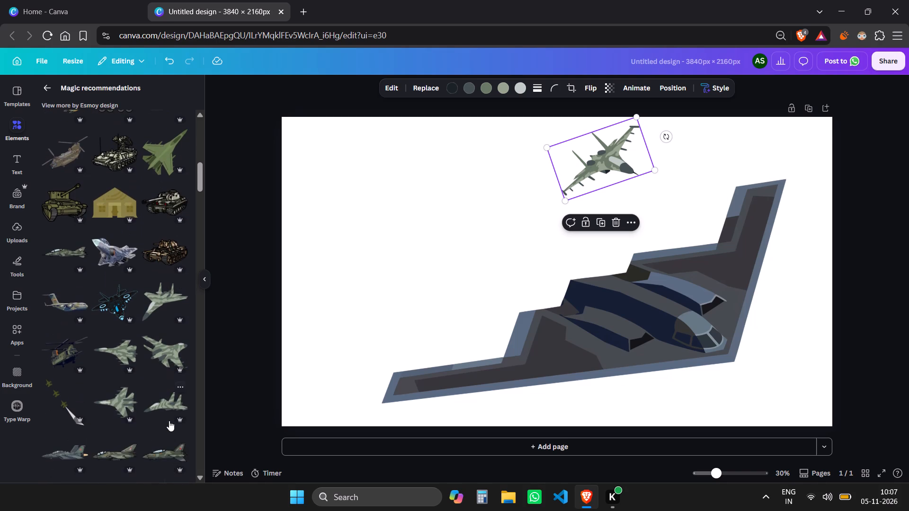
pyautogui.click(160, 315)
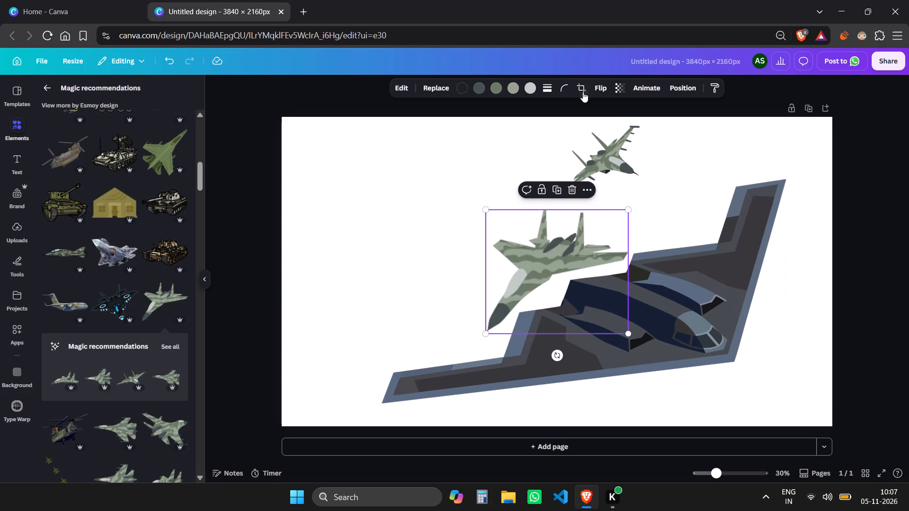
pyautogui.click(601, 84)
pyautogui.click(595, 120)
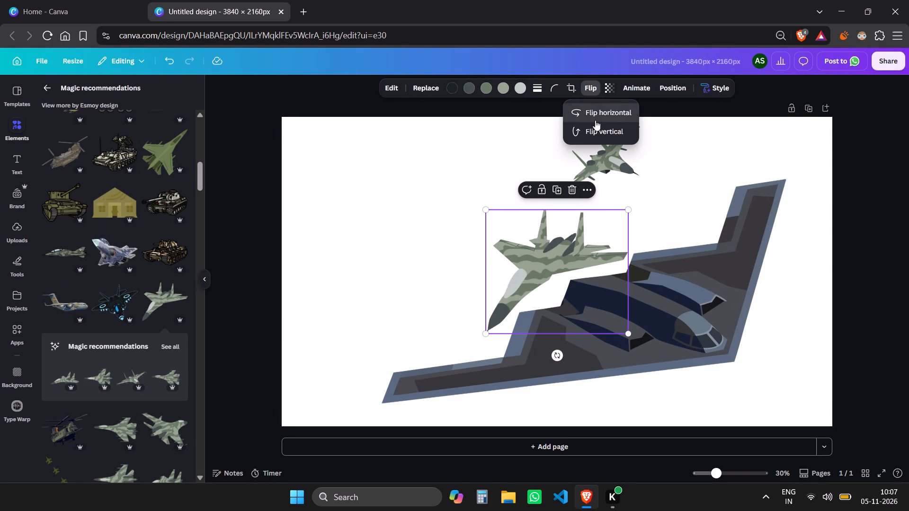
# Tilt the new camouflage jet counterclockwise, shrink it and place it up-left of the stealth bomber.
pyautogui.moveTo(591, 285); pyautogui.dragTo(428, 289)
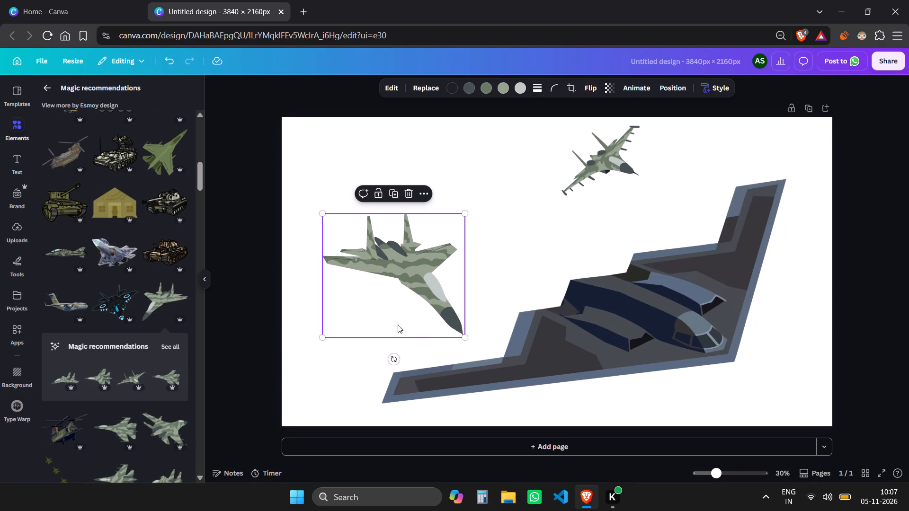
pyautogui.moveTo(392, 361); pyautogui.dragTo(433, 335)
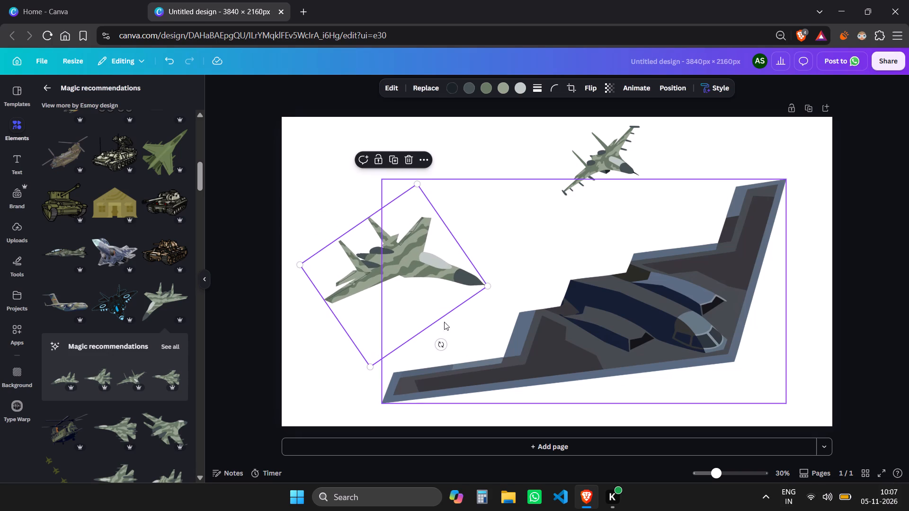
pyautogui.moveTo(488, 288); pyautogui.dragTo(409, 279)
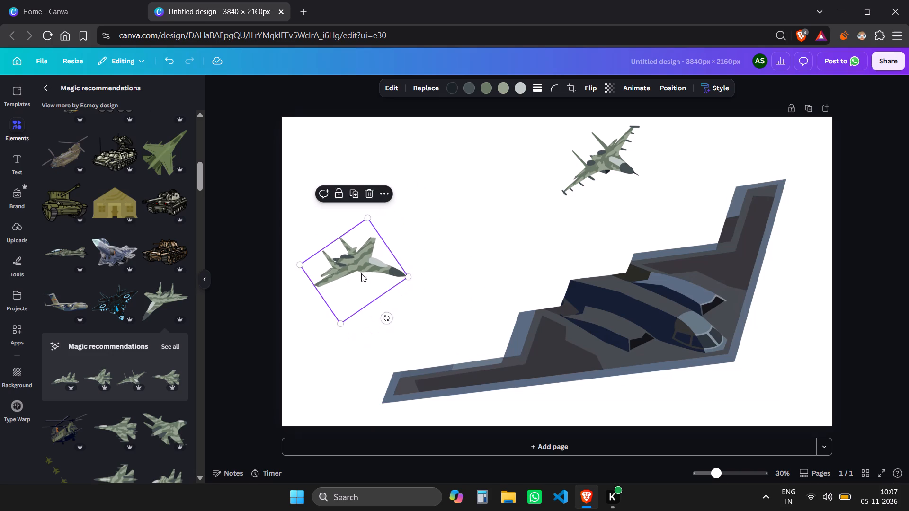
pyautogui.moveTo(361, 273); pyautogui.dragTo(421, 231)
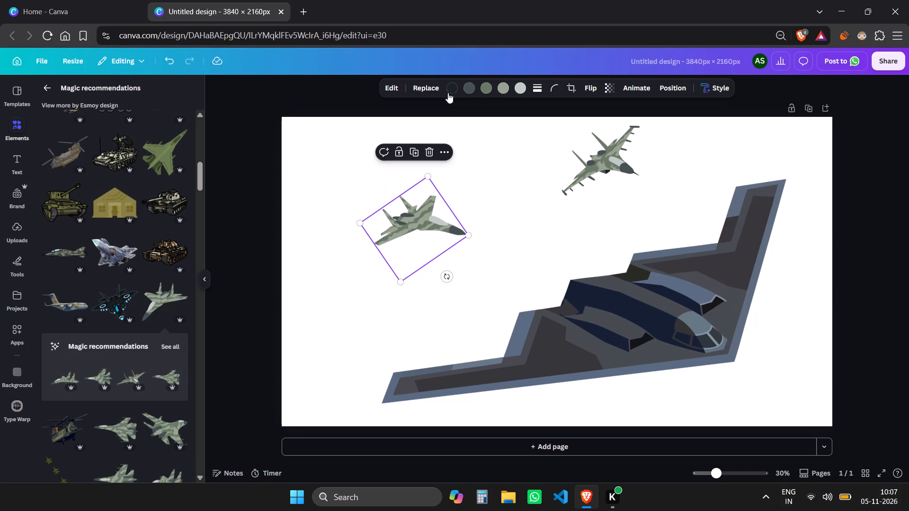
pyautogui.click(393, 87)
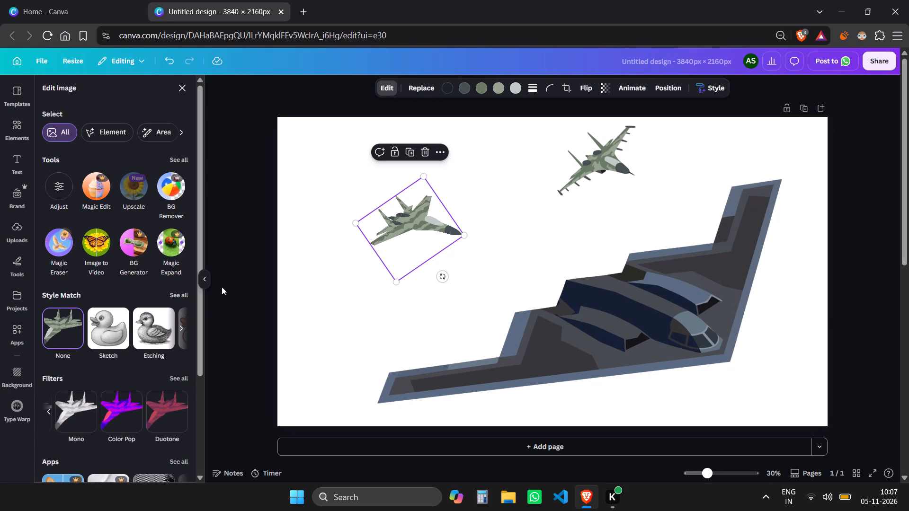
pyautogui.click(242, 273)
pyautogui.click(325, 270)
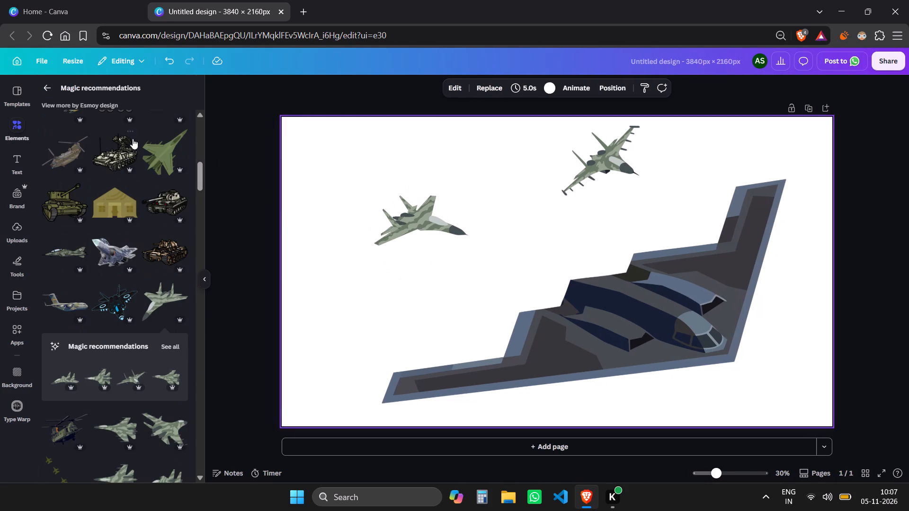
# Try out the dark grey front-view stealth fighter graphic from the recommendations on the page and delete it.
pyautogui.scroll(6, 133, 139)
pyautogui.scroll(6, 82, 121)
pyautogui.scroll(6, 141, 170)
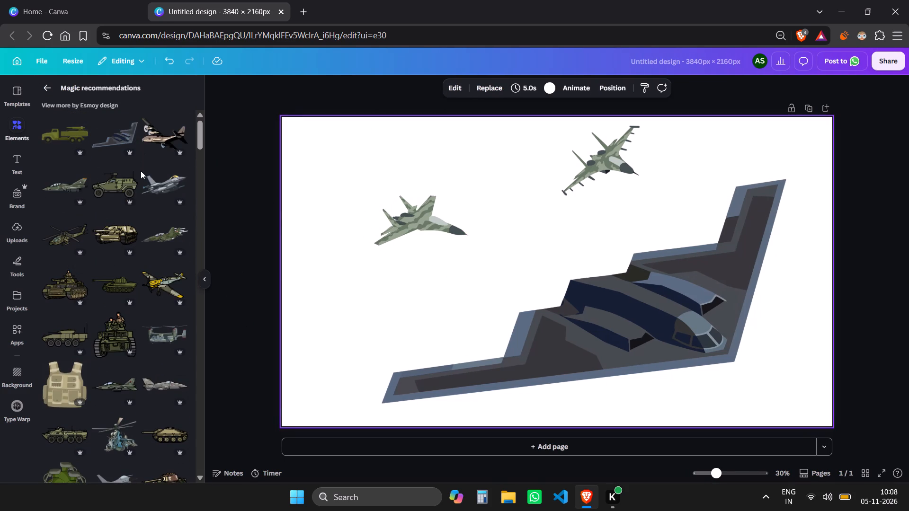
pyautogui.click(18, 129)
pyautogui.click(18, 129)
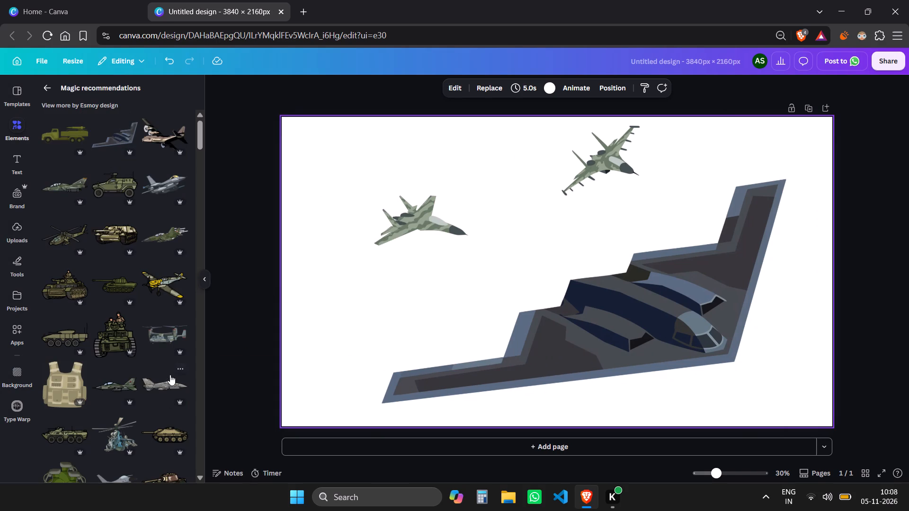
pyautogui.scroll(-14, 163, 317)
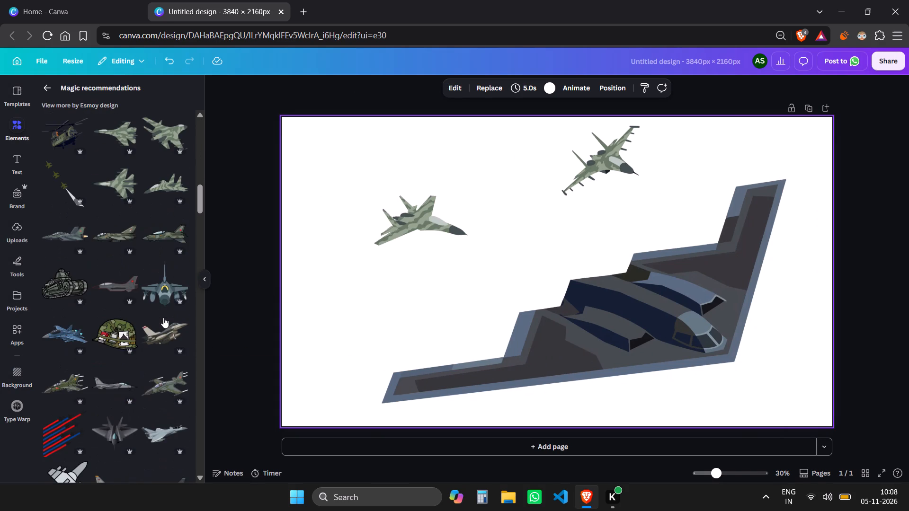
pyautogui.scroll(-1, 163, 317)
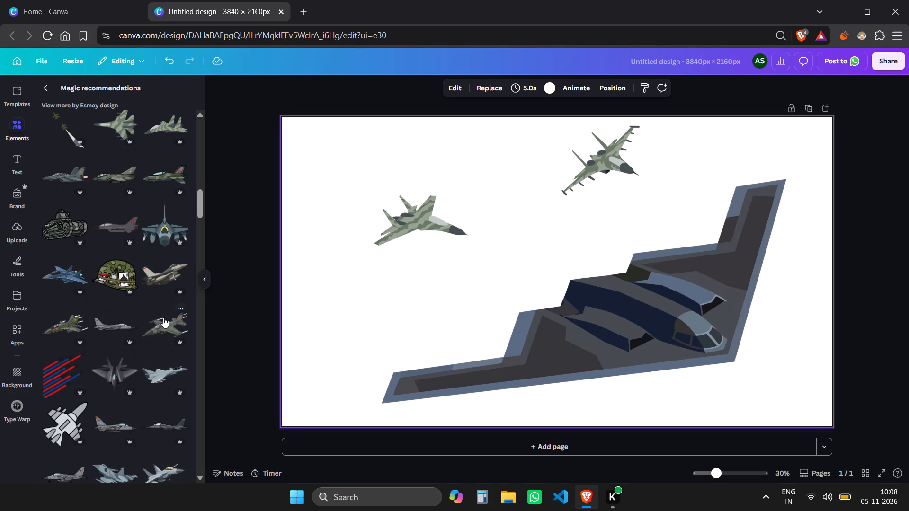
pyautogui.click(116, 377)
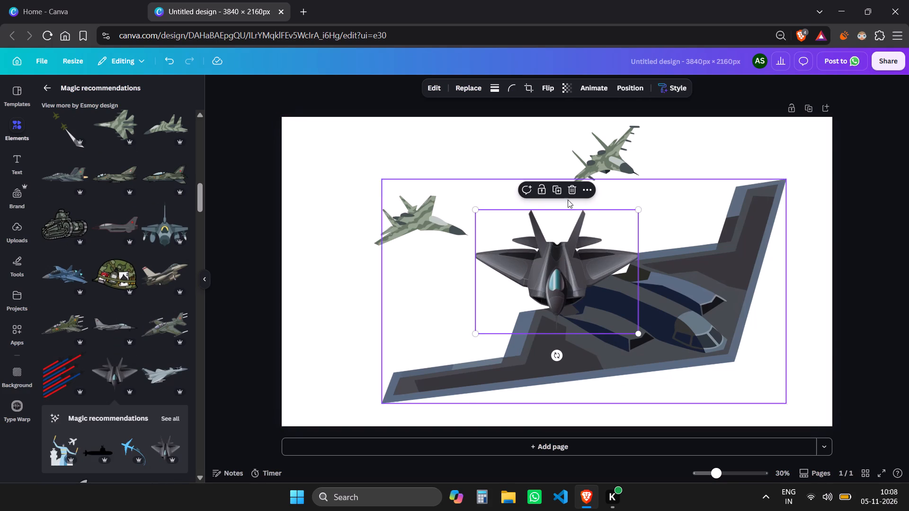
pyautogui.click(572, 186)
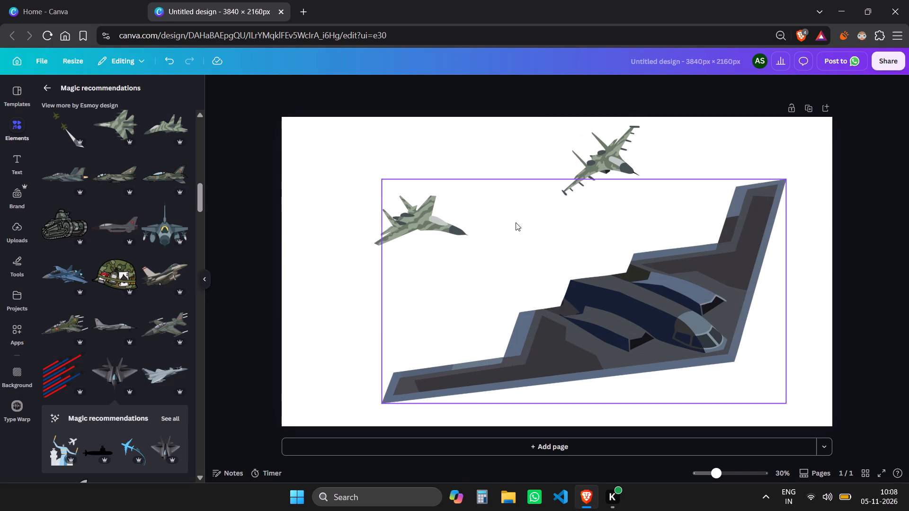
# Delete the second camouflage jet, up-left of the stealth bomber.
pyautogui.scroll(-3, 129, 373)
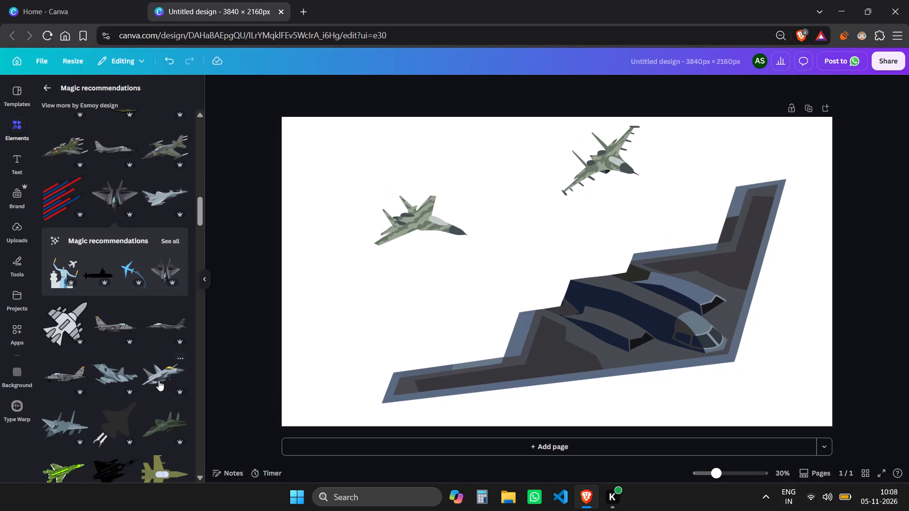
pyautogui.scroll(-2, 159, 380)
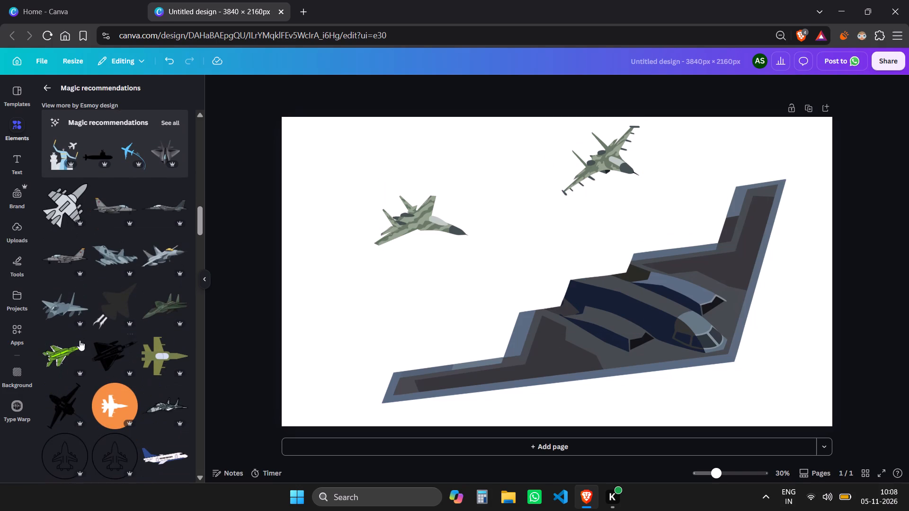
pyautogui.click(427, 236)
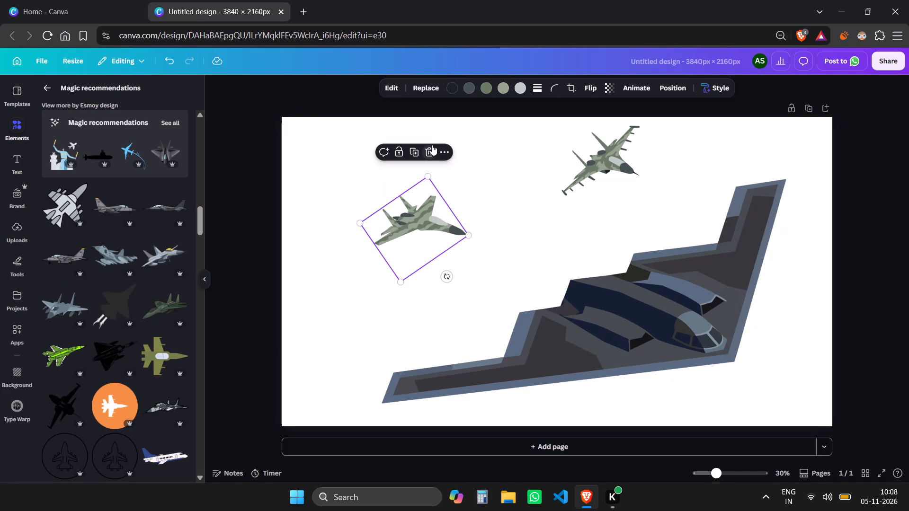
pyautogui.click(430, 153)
# Add the blue-grey twin-tail jet graphic carrying missiles, flip it horizontally and shrink it to a small jet up-left of the bomber.
pyautogui.click(62, 303)
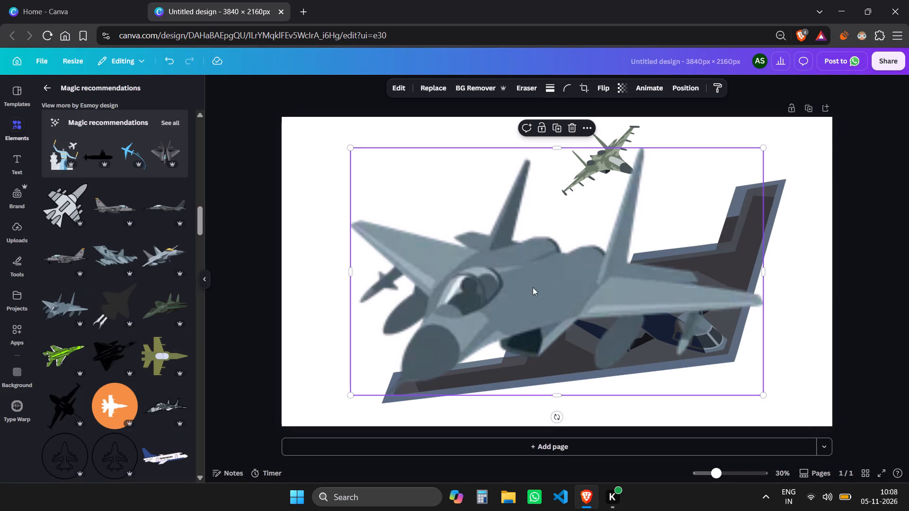
pyautogui.click(616, 88)
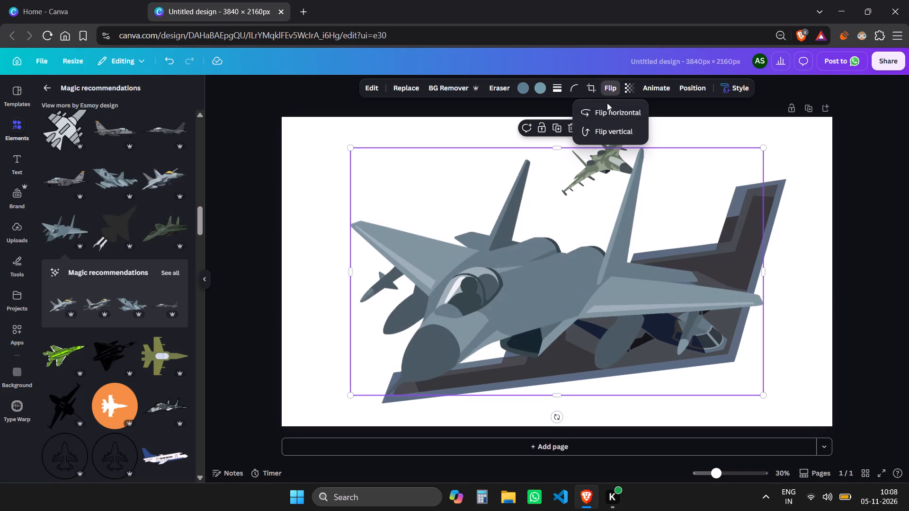
pyautogui.click(606, 112)
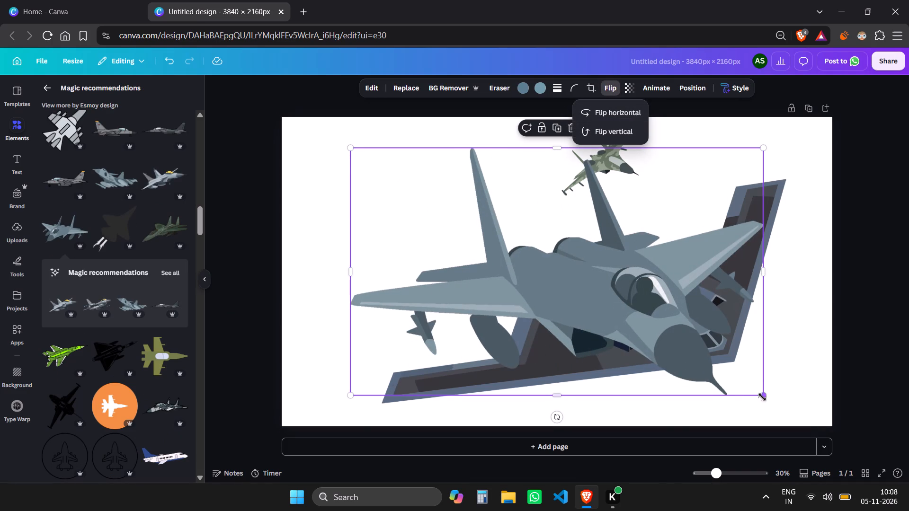
pyautogui.moveTo(762, 397); pyautogui.dragTo(477, 257)
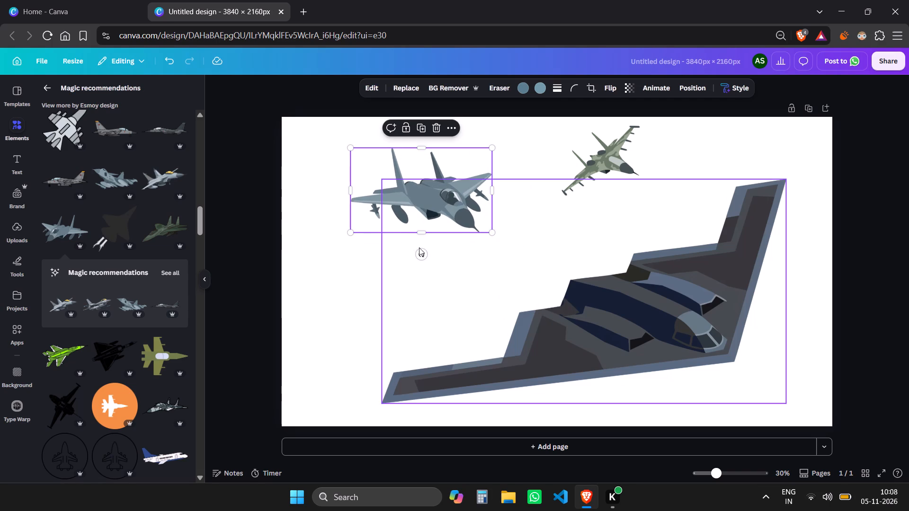
pyautogui.moveTo(354, 233); pyautogui.dragTo(394, 209)
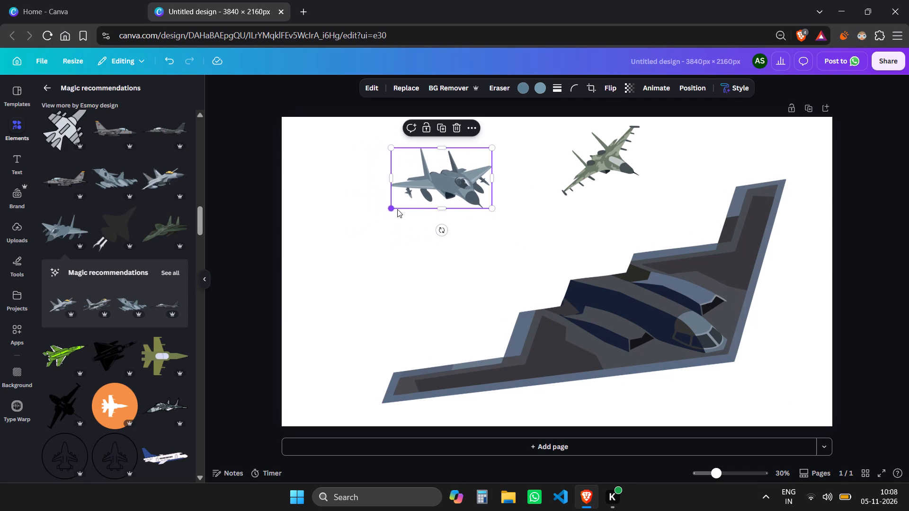
# Tilt the blue-grey jet counterclockwise, move it toward the page's left edge and shrink it below the camouflage jet's size.
pyautogui.moveTo(440, 233); pyautogui.dragTo(457, 232)
pyautogui.moveTo(442, 179); pyautogui.dragTo(384, 255)
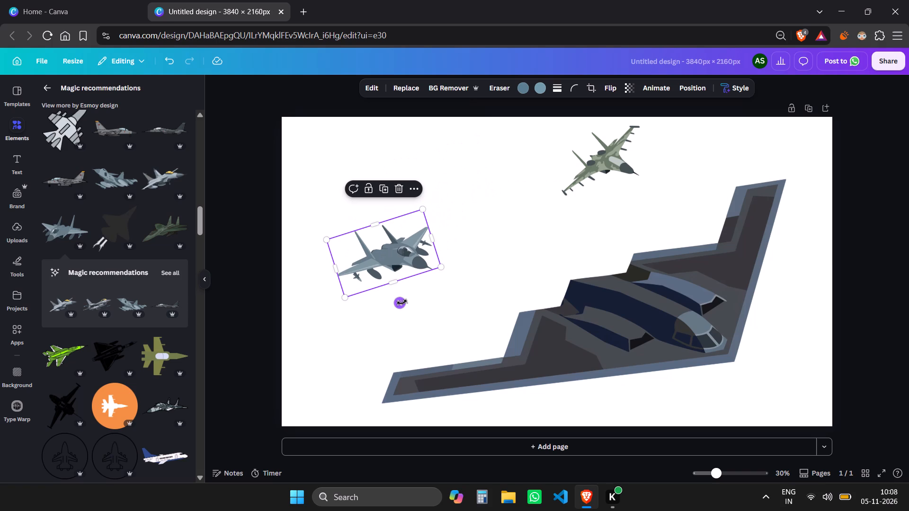
pyautogui.moveTo(402, 302); pyautogui.dragTo(413, 303)
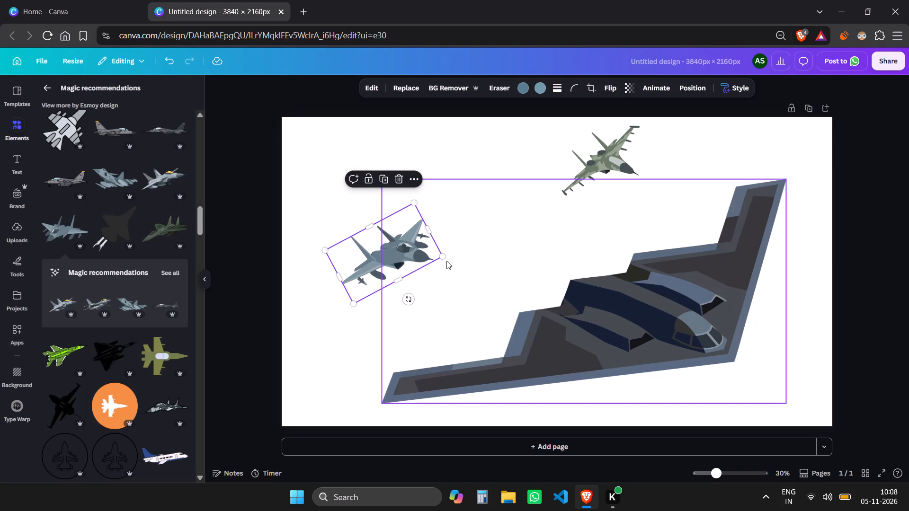
pyautogui.moveTo(442, 255); pyautogui.dragTo(408, 256)
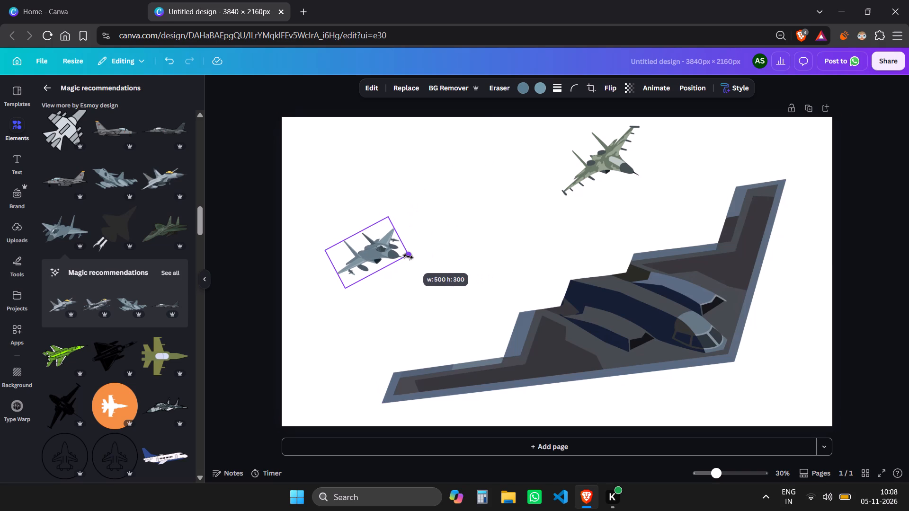
pyautogui.moveTo(408, 256); pyautogui.dragTo(393, 258)
pyautogui.click(248, 287)
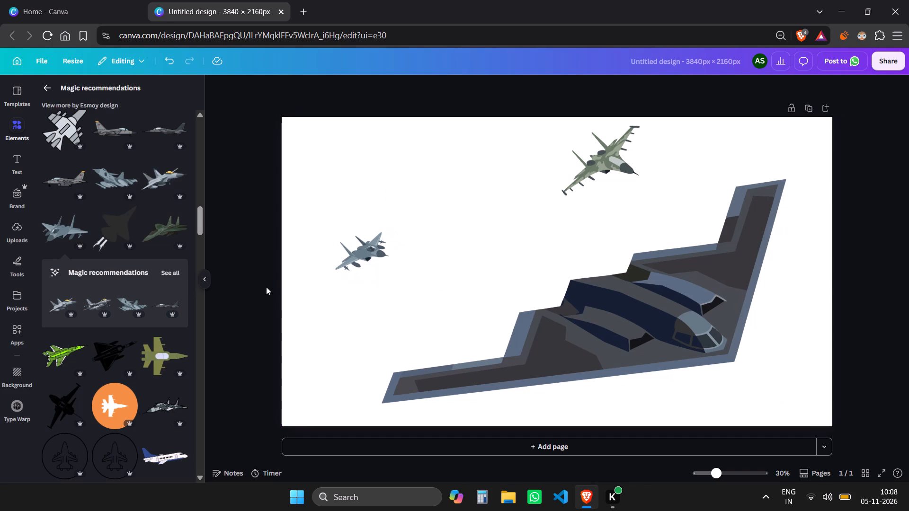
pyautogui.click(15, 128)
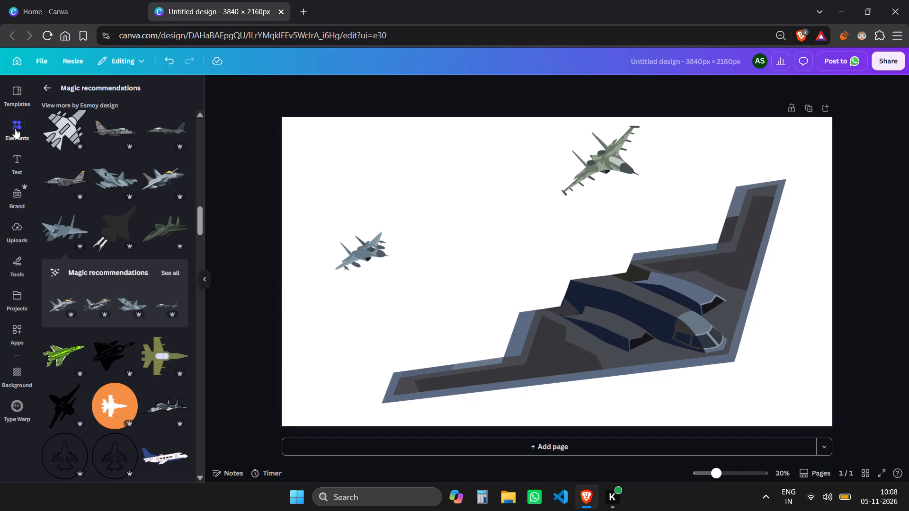
# Return to the graphics search and replace the fighter jet query with a search for "sky".
pyautogui.click(16, 127)
pyautogui.moveTo(201, 220); pyautogui.dragTo(196, 100)
pyautogui.click(48, 90)
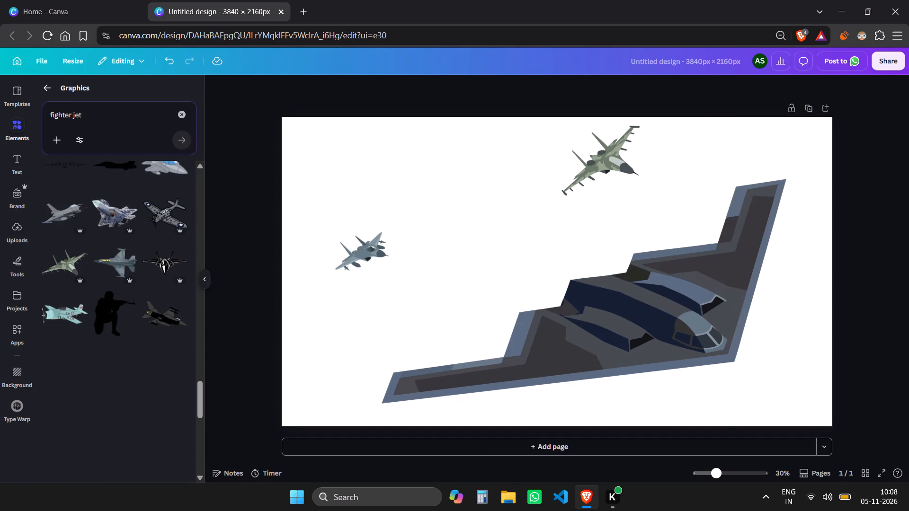
pyautogui.click(183, 116)
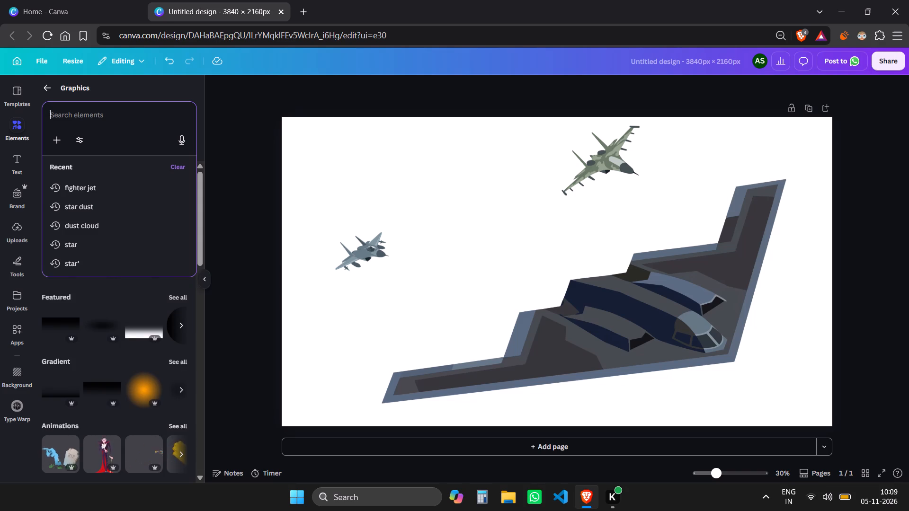
pyautogui.write('sk')
pyautogui.press('BackSpace')
pyautogui.write('ky')
pyautogui.press('Return')
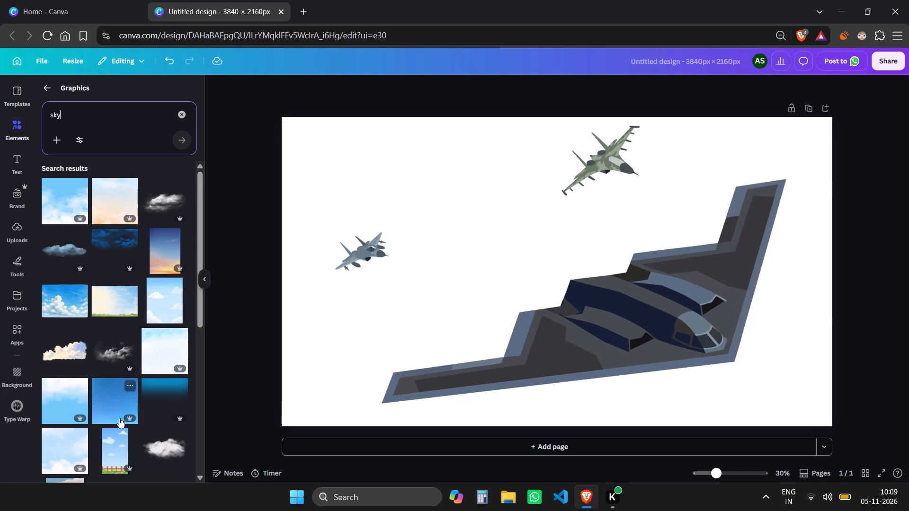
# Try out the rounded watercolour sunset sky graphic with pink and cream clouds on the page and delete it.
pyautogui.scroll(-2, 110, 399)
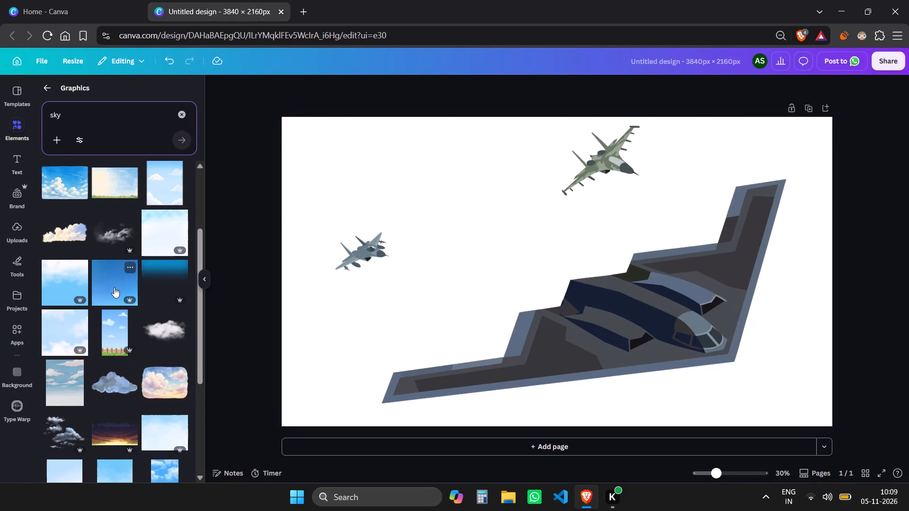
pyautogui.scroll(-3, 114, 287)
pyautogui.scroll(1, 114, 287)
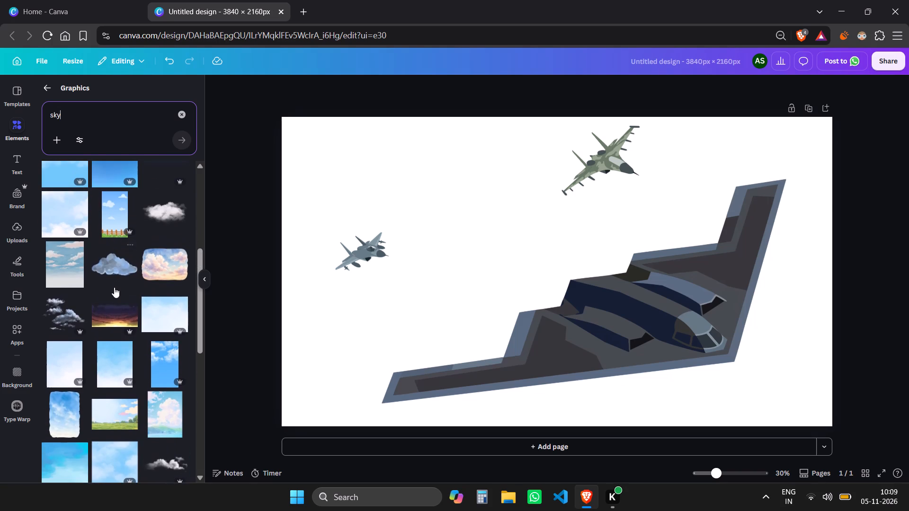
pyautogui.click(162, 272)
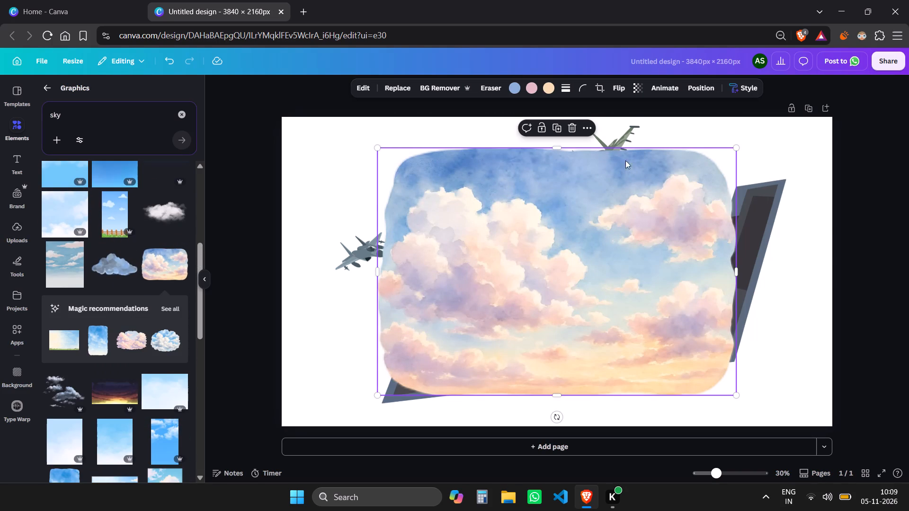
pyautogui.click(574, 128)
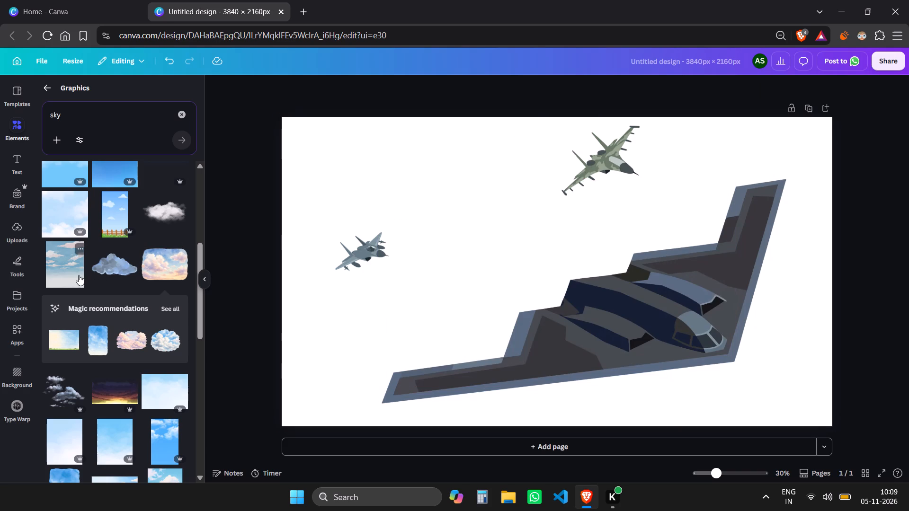
# Add the plain blue gradient sky graphic and stretch it from the page's upper-left corner to cover the whole page.
pyautogui.scroll(3, 67, 270)
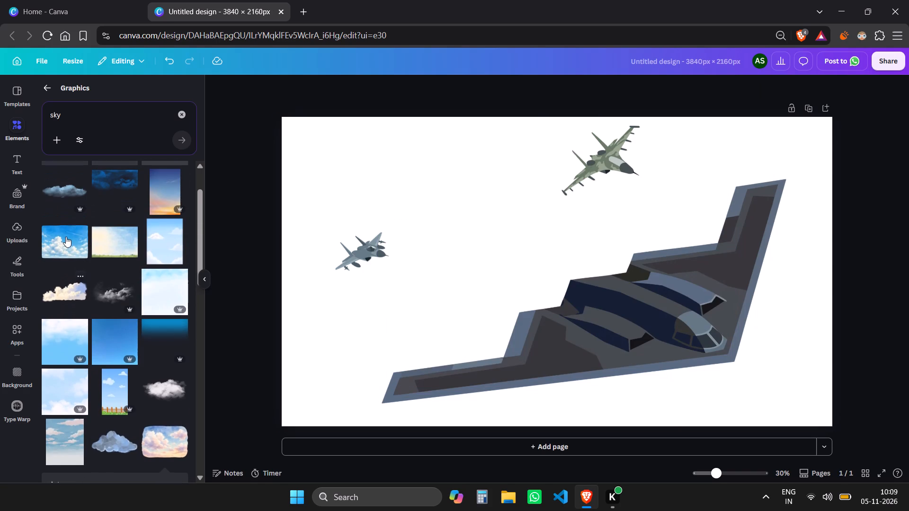
pyautogui.scroll(1, 69, 266)
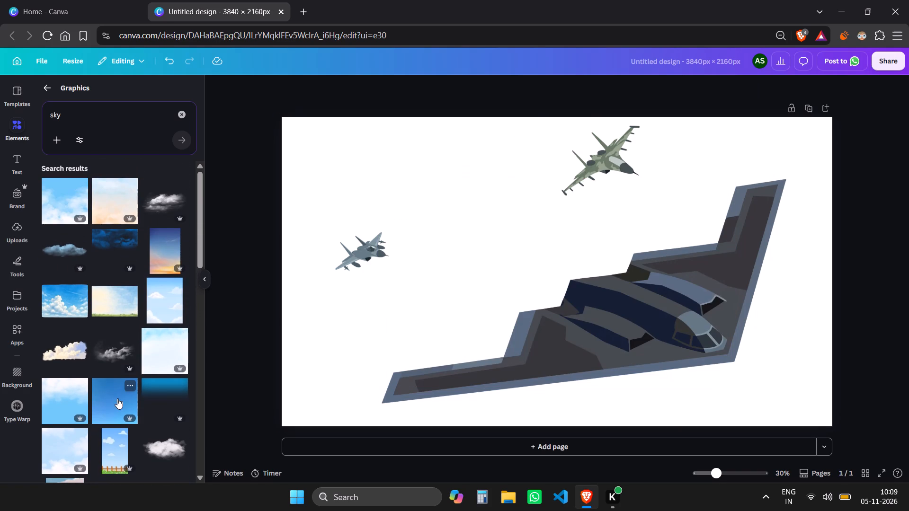
pyautogui.click(117, 397)
pyautogui.moveTo(547, 291); pyautogui.dragTo(392, 261)
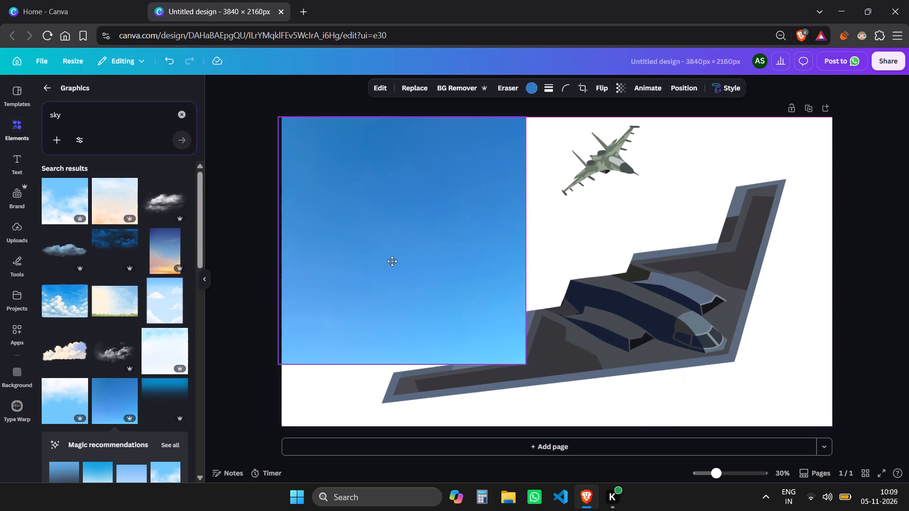
pyautogui.moveTo(392, 261); pyautogui.dragTo(398, 261)
pyautogui.moveTo(529, 240); pyautogui.dragTo(627, 241)
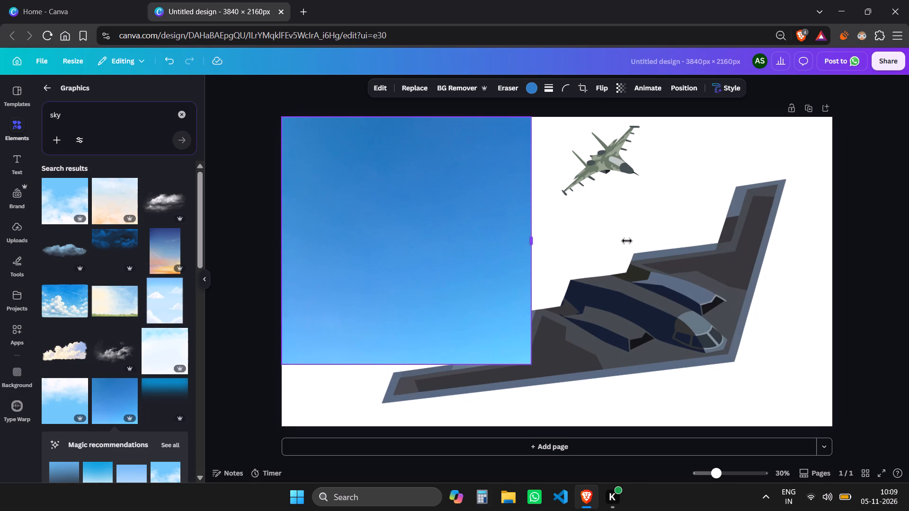
pyautogui.moveTo(627, 241); pyautogui.dragTo(832, 234)
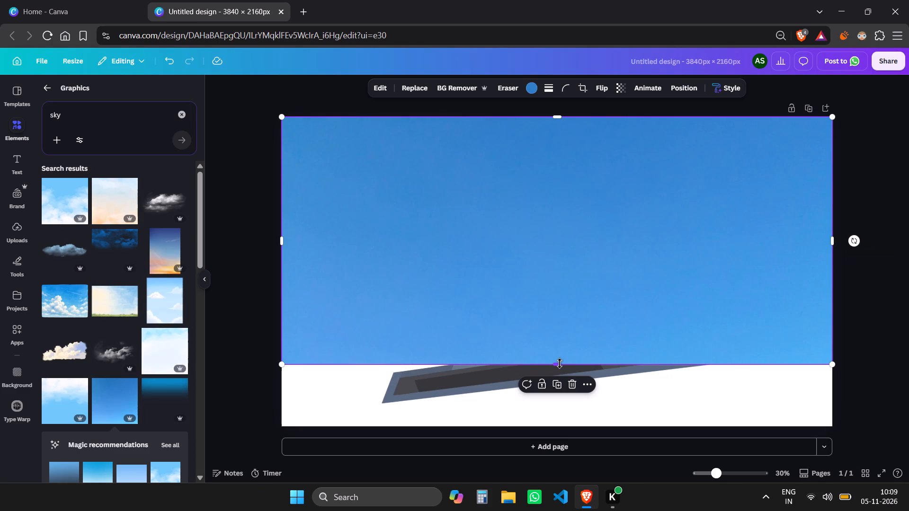
pyautogui.moveTo(559, 364); pyautogui.dragTo(563, 425)
# Send the blue sky graphic to the back, behind the bomber and both jets.
pyautogui.rightClick(544, 293)
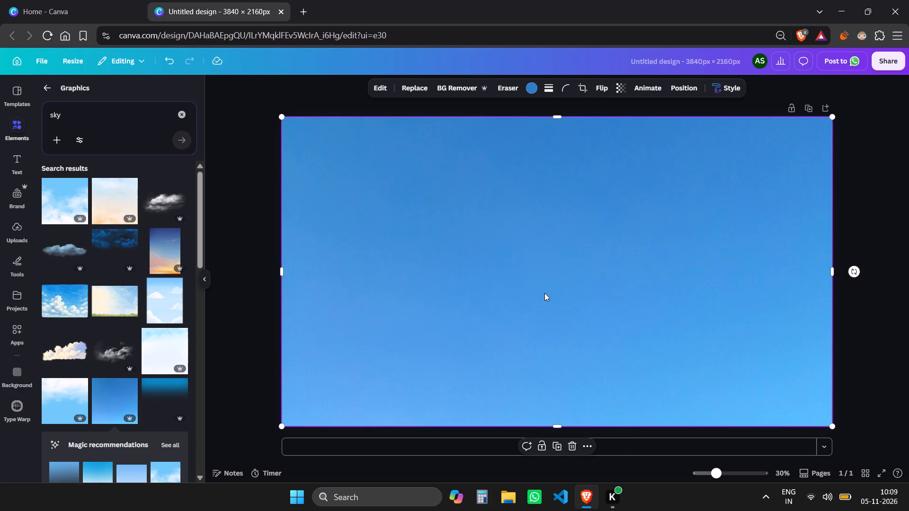
pyautogui.click(601, 262)
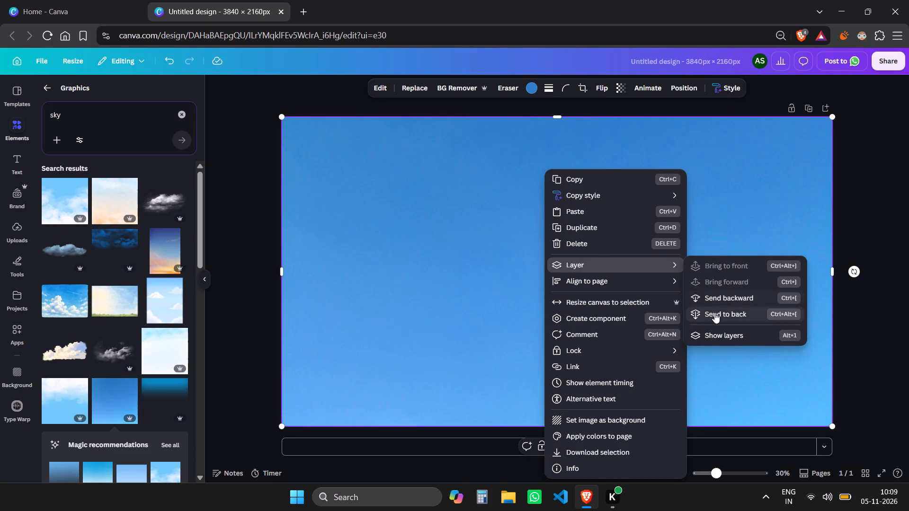
pyautogui.click(714, 313)
pyautogui.click(253, 291)
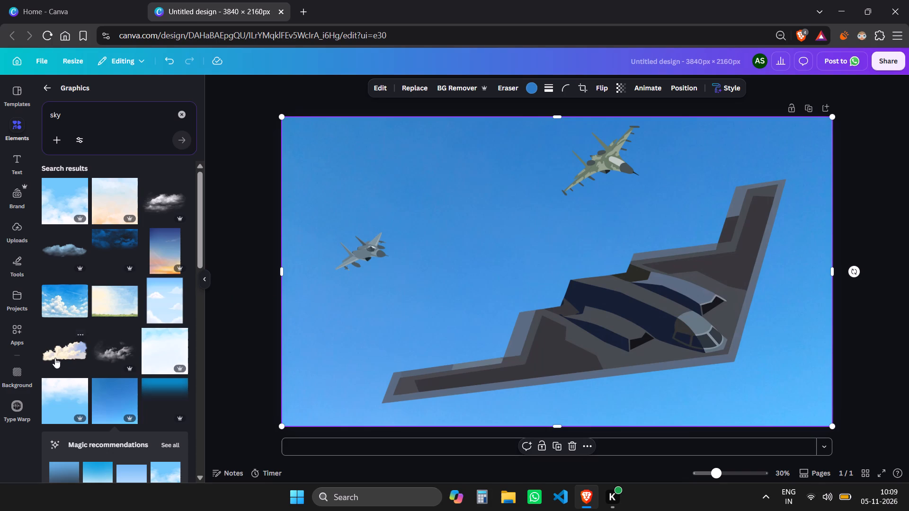
# Add the cream and lilac cloud bank graphic along the page's lower edge, extend it past the left edge and enlarge it to about 3,660 px wide.
pyautogui.click(55, 358)
pyautogui.moveTo(803, 159); pyautogui.dragTo(647, 259)
pyautogui.moveTo(541, 330); pyautogui.dragTo(551, 367)
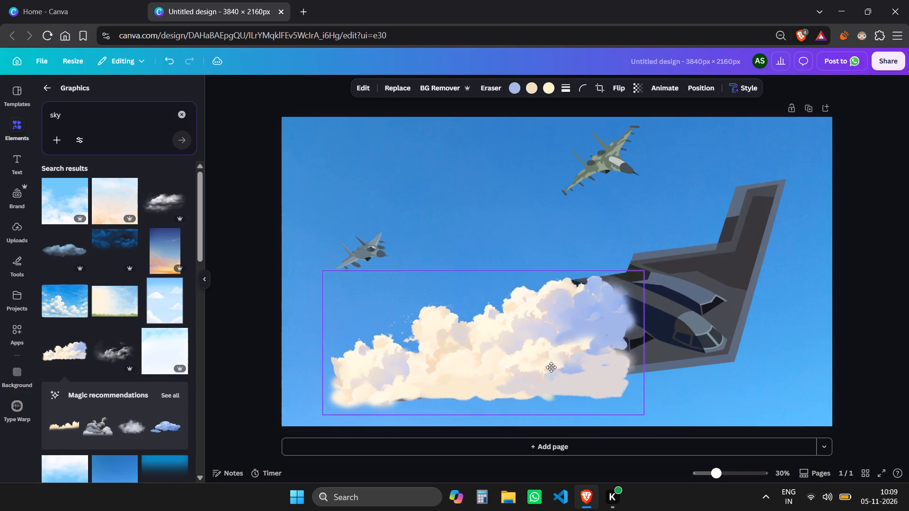
pyautogui.moveTo(551, 367); pyautogui.dragTo(541, 395)
pyautogui.moveTo(312, 378); pyautogui.dragTo(275, 379)
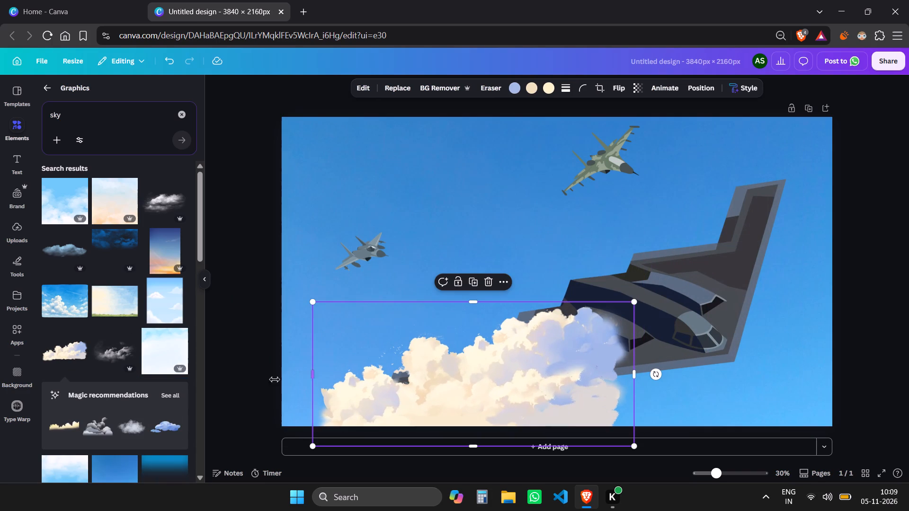
pyautogui.moveTo(275, 379); pyautogui.dragTo(223, 379)
pyautogui.moveTo(634, 304); pyautogui.dragTo(722, 290)
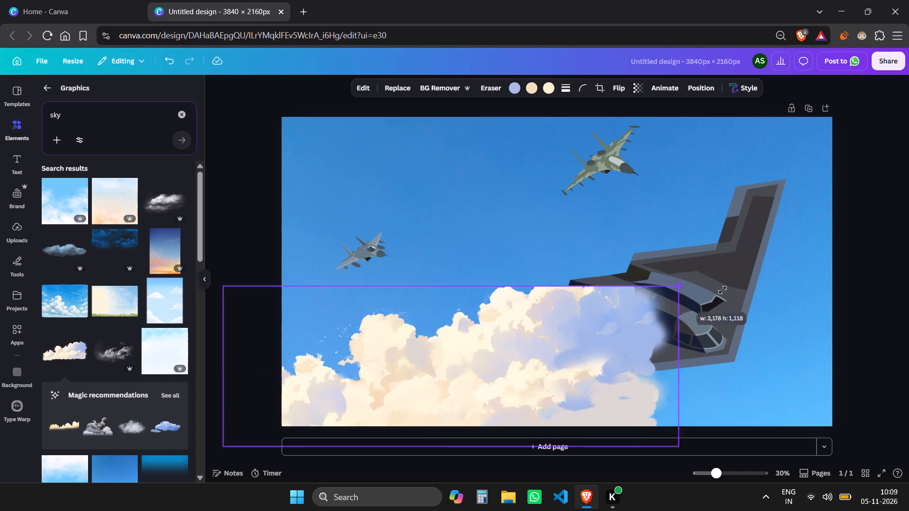
pyautogui.moveTo(722, 290); pyautogui.dragTo(748, 264)
pyautogui.click(748, 264)
# Stretch the cloud bank past the page's right edge to about 4,490 px wide and raise its top to fill most of the lower page.
pyautogui.moveTo(486, 262); pyautogui.dragTo(487, 228)
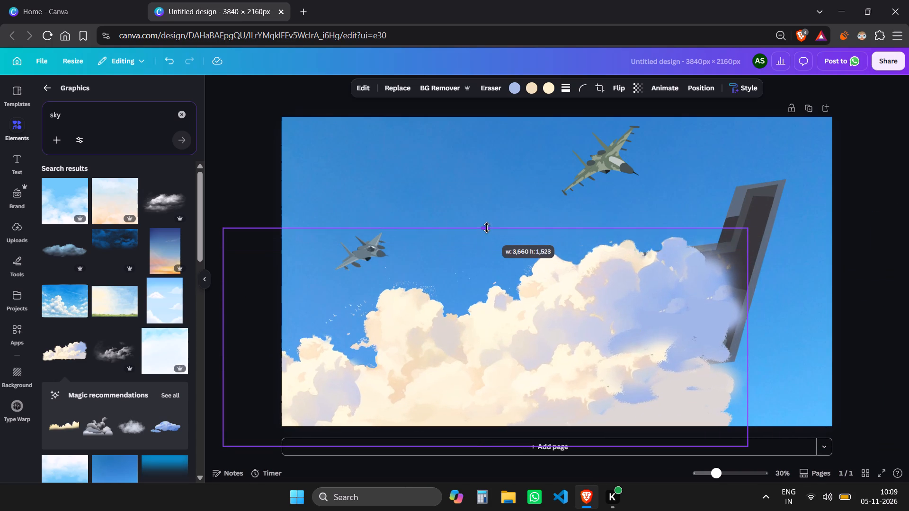
pyautogui.moveTo(487, 228); pyautogui.dragTo(489, 238)
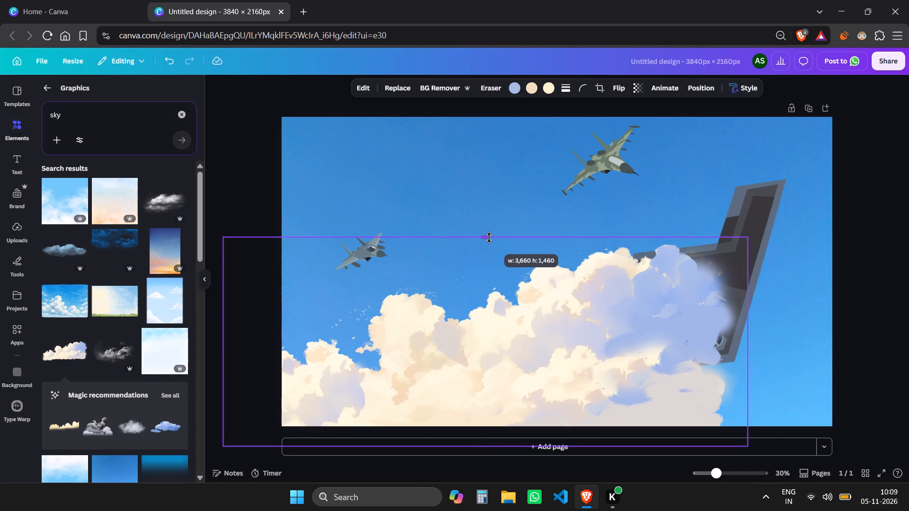
pyautogui.moveTo(489, 238); pyautogui.dragTo(489, 222)
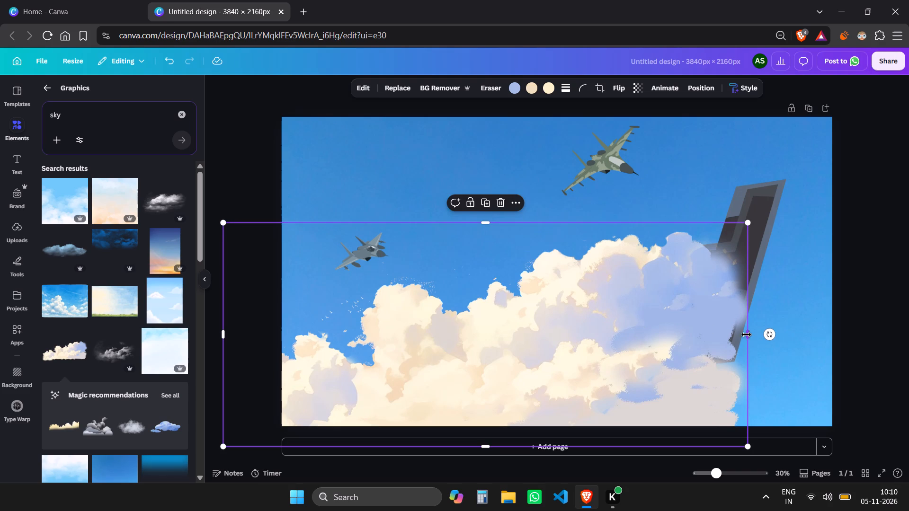
pyautogui.moveTo(747, 334); pyautogui.dragTo(866, 325)
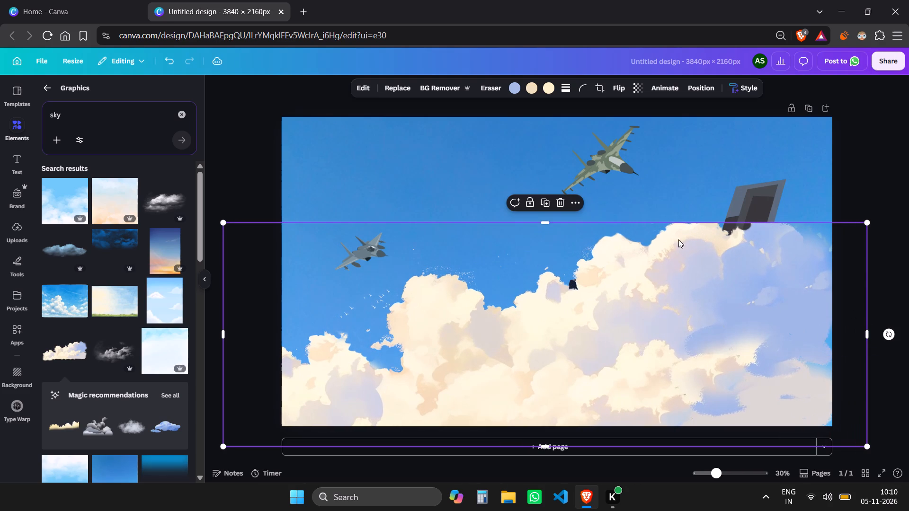
pyautogui.moveTo(544, 222); pyautogui.dragTo(545, 106)
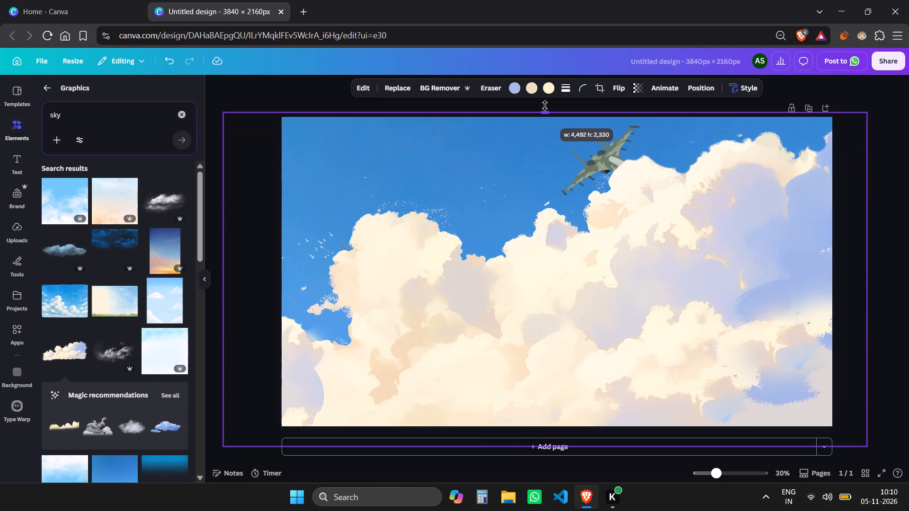
pyautogui.moveTo(545, 106); pyautogui.dragTo(525, 192)
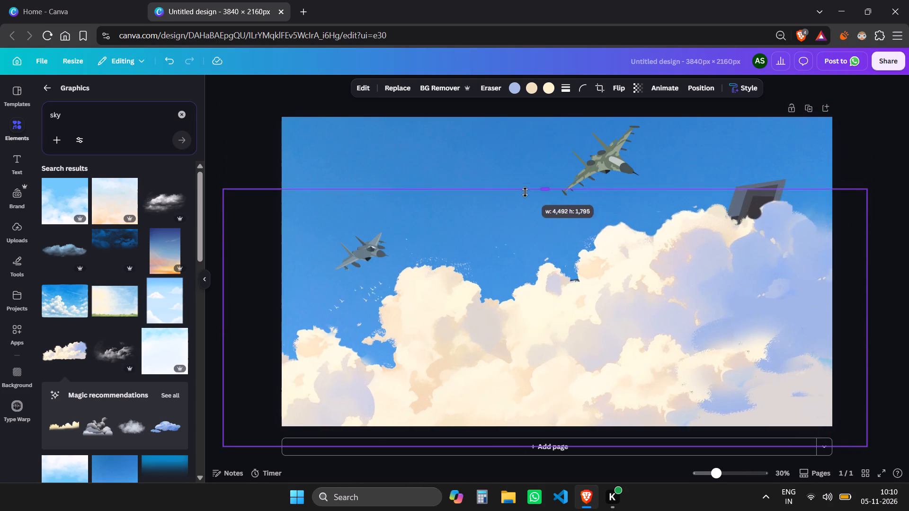
pyautogui.moveTo(525, 192); pyautogui.dragTo(504, 192)
pyautogui.click(582, 330)
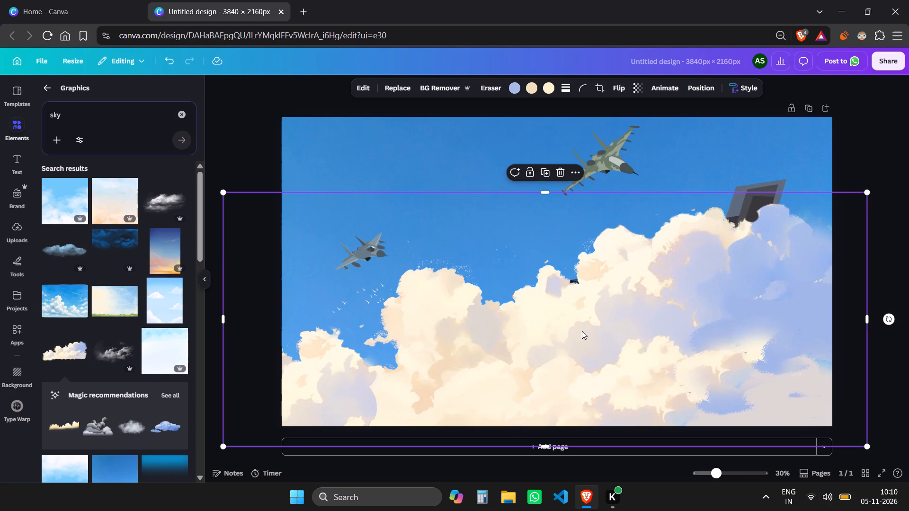
# Send the cloud bank backward three layers so it sits behind the bomber and jets but in front of the blue sky.
pyautogui.rightClick(584, 332)
pyautogui.click(637, 264)
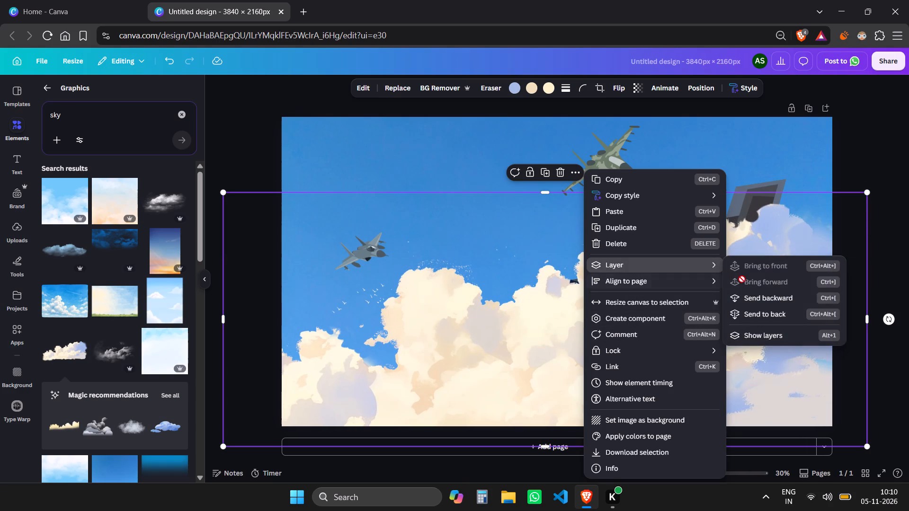
pyautogui.click(752, 298)
pyautogui.click(752, 298)
pyautogui.click(752, 298)
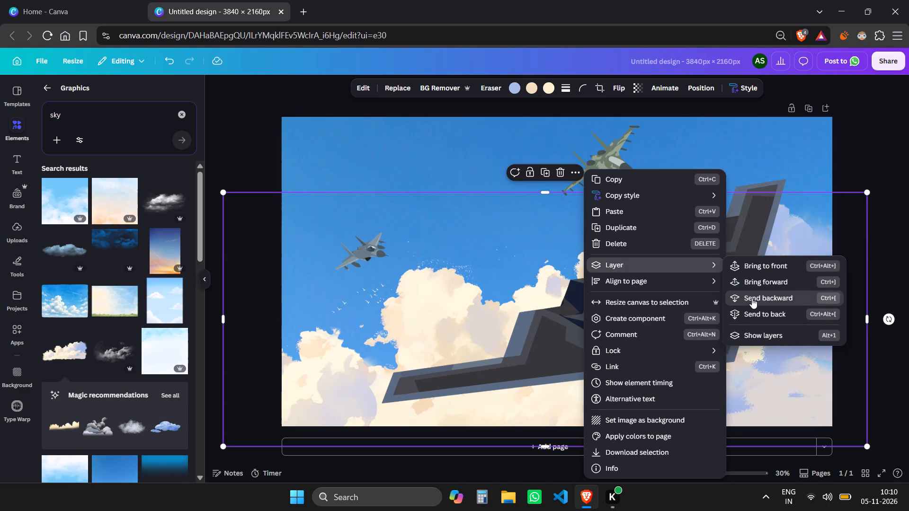
pyautogui.click(899, 187)
pyautogui.click(250, 158)
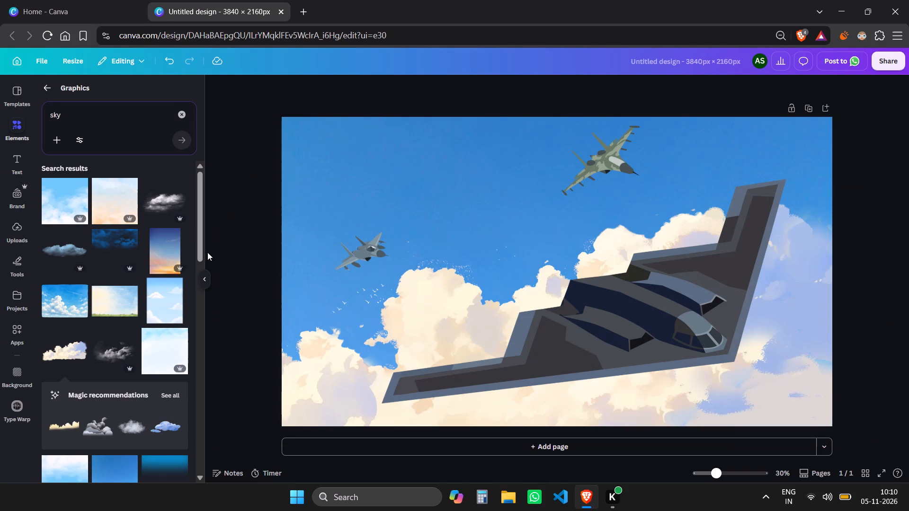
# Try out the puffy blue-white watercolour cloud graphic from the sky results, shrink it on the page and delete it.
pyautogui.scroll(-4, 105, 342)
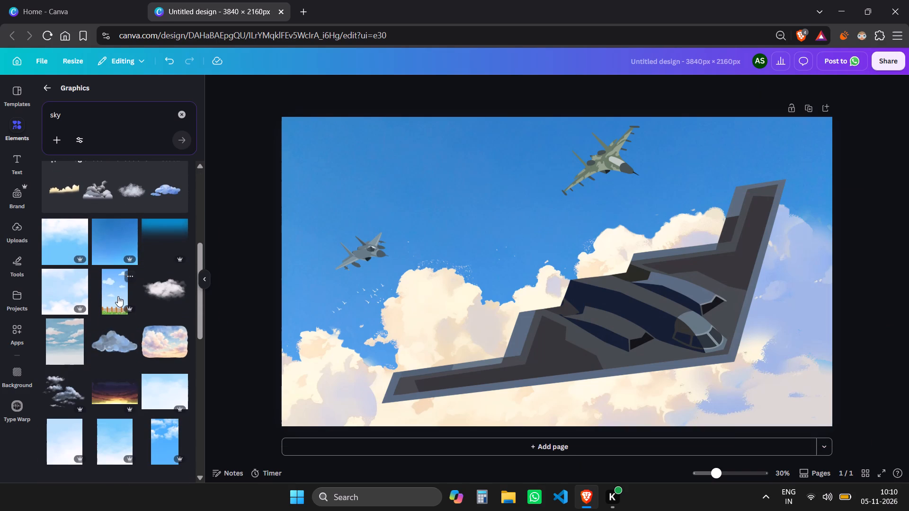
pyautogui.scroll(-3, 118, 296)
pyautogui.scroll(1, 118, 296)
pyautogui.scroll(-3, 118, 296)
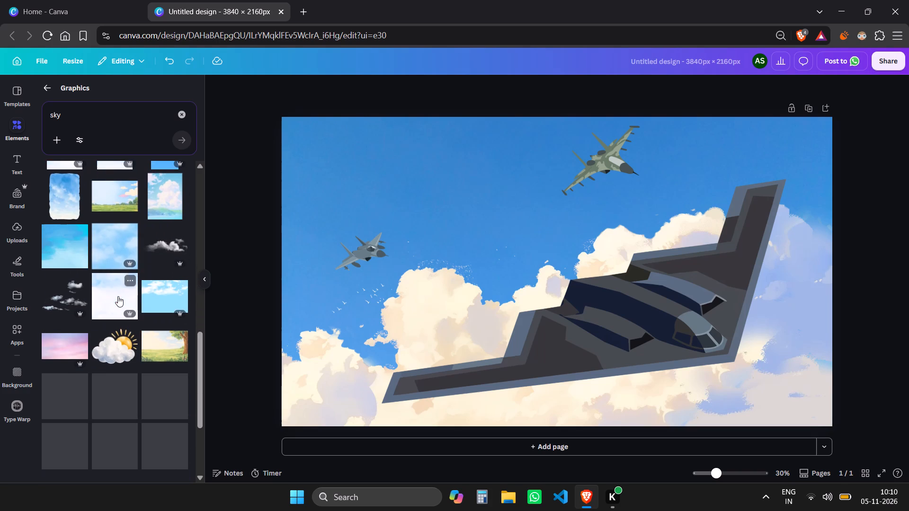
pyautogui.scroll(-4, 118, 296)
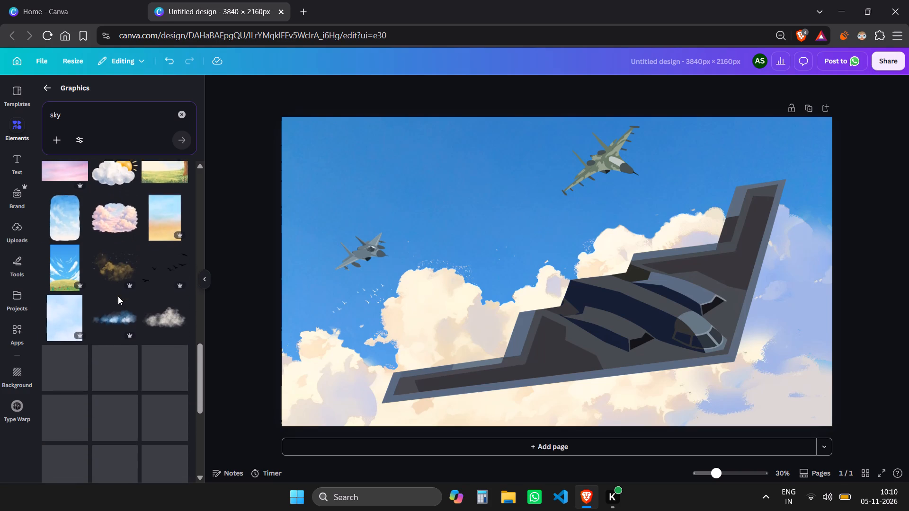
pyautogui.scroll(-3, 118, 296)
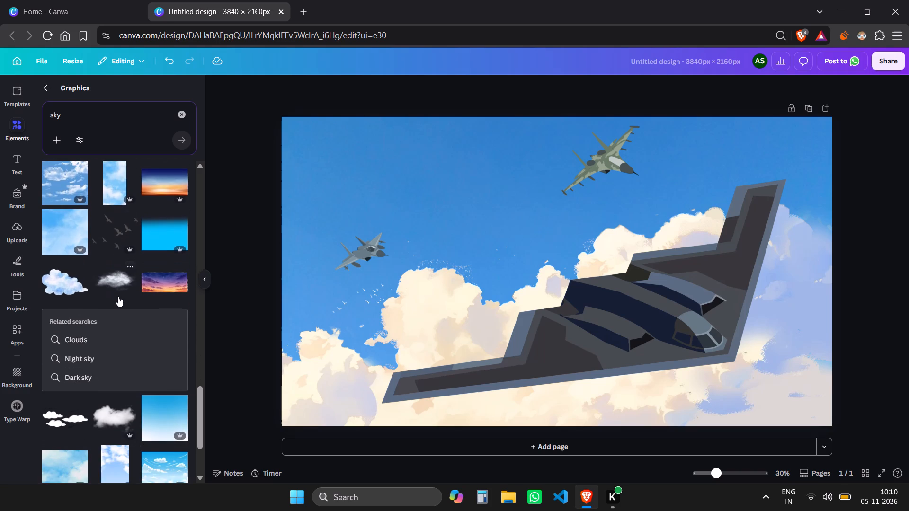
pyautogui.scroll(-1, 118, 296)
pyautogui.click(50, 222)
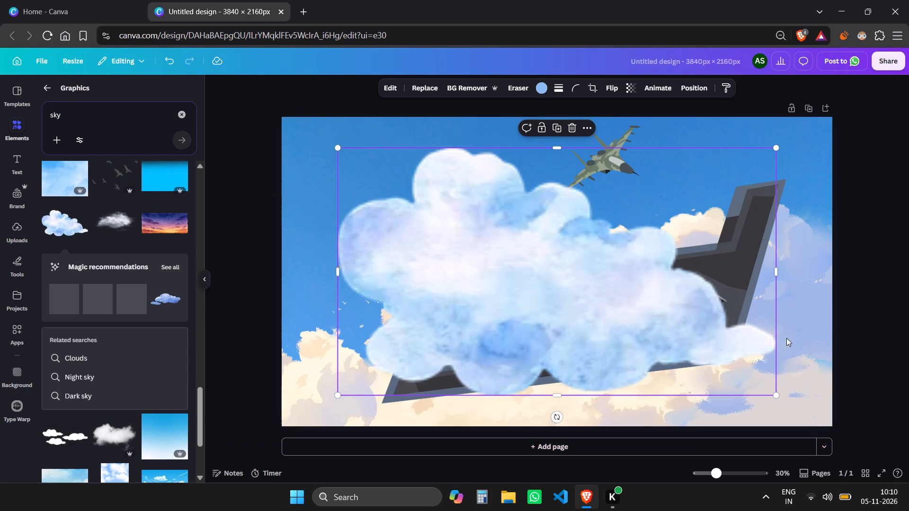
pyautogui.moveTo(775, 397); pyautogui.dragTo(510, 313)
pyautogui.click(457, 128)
# Add the white and mint watercolour cloud graphic from the sky results and size it to cover the page's lower-left corner, overlapping the bomber's wing.
pyautogui.scroll(-2, 86, 317)
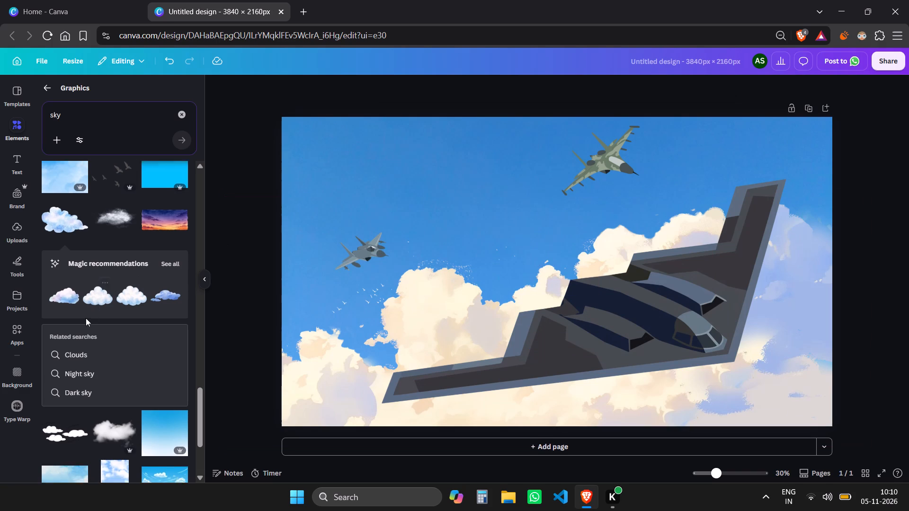
pyautogui.scroll(-3, 86, 318)
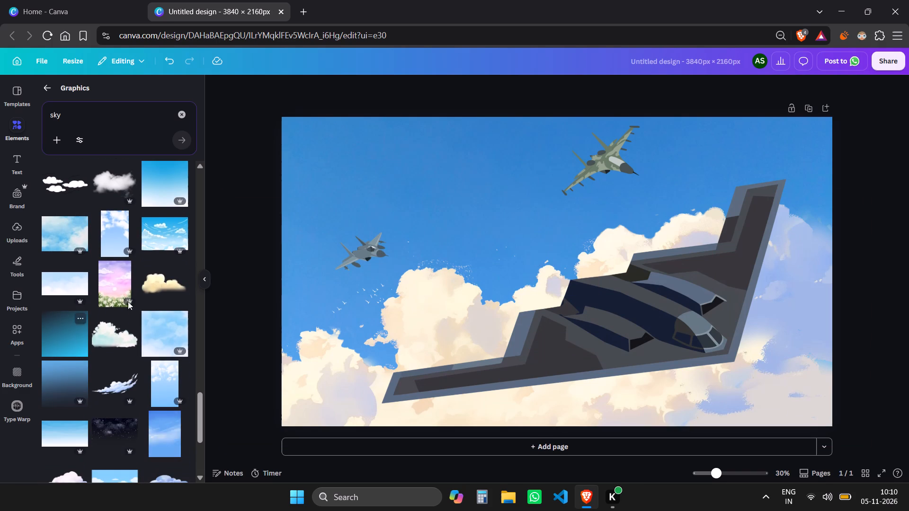
pyautogui.click(116, 338)
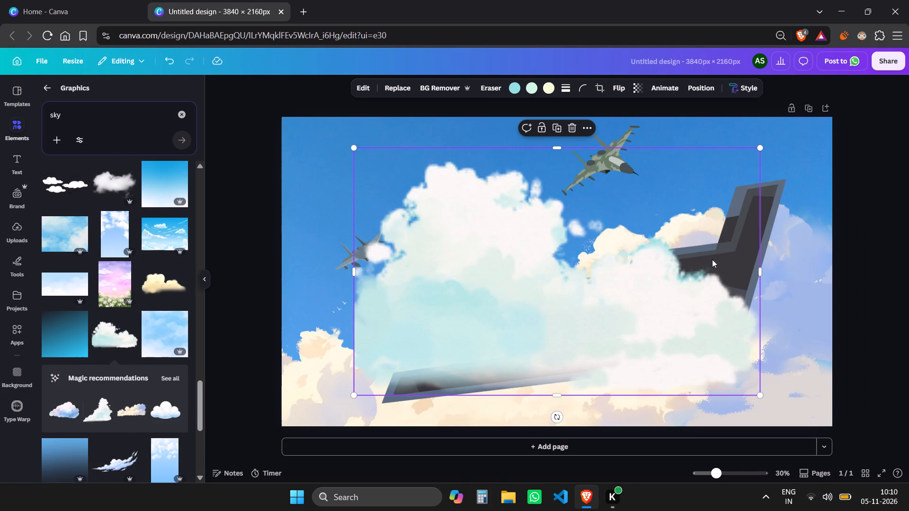
pyautogui.moveTo(597, 331); pyautogui.dragTo(405, 242)
pyautogui.moveTo(569, 310); pyautogui.dragTo(542, 298)
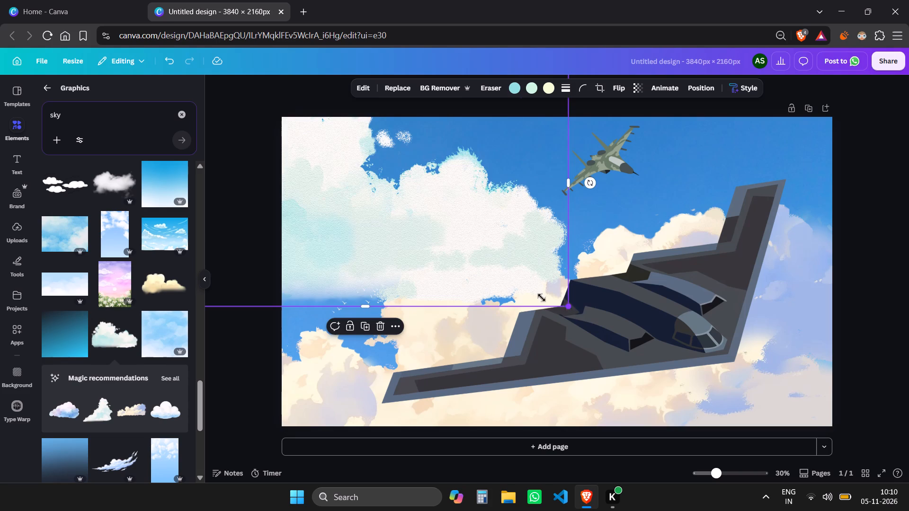
pyautogui.moveTo(542, 298); pyautogui.dragTo(443, 262)
pyautogui.moveTo(328, 203); pyautogui.dragTo(388, 351)
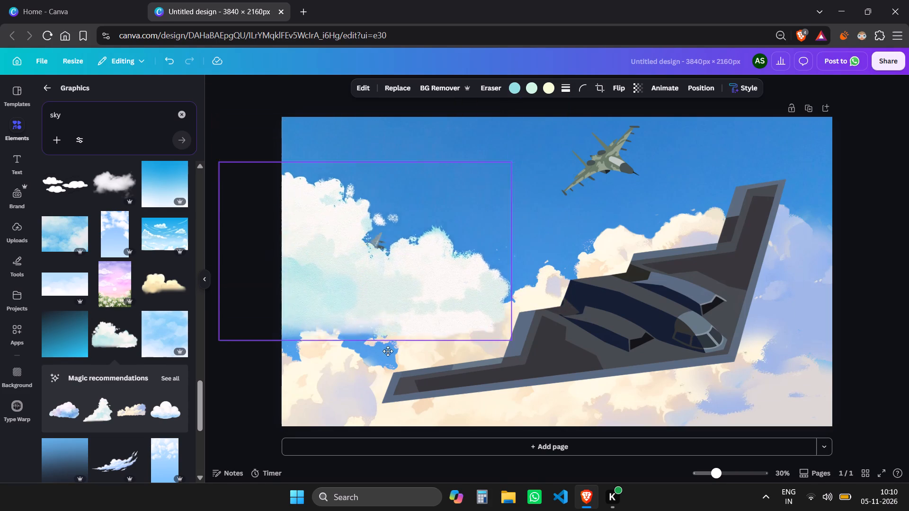
pyautogui.moveTo(388, 351); pyautogui.dragTo(420, 418)
pyautogui.moveTo(255, 277); pyautogui.dragTo(203, 218)
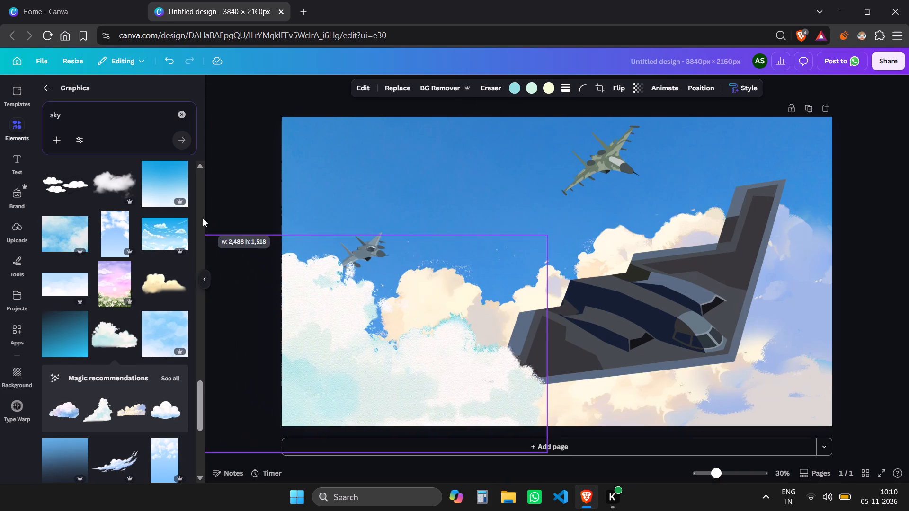
pyautogui.moveTo(203, 218); pyautogui.dragTo(163, 176)
pyautogui.moveTo(312, 304); pyautogui.dragTo(339, 295)
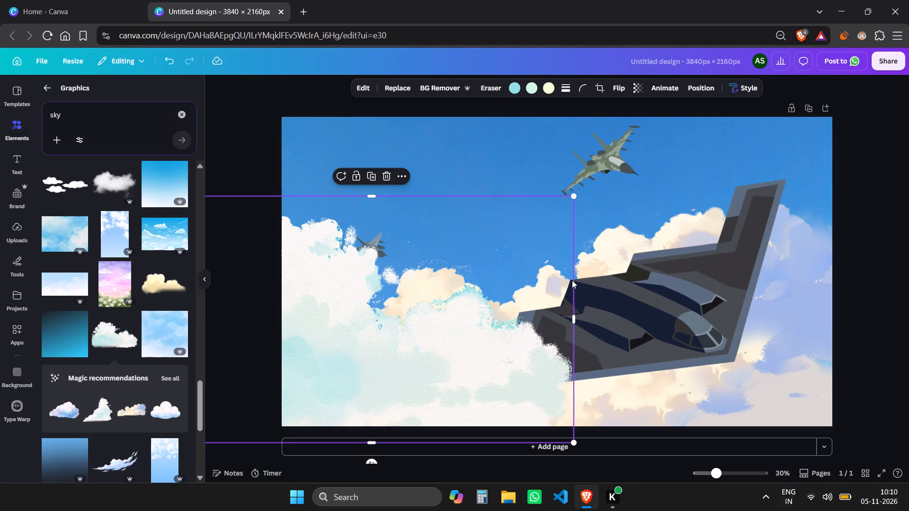
pyautogui.moveTo(419, 341); pyautogui.dragTo(405, 349)
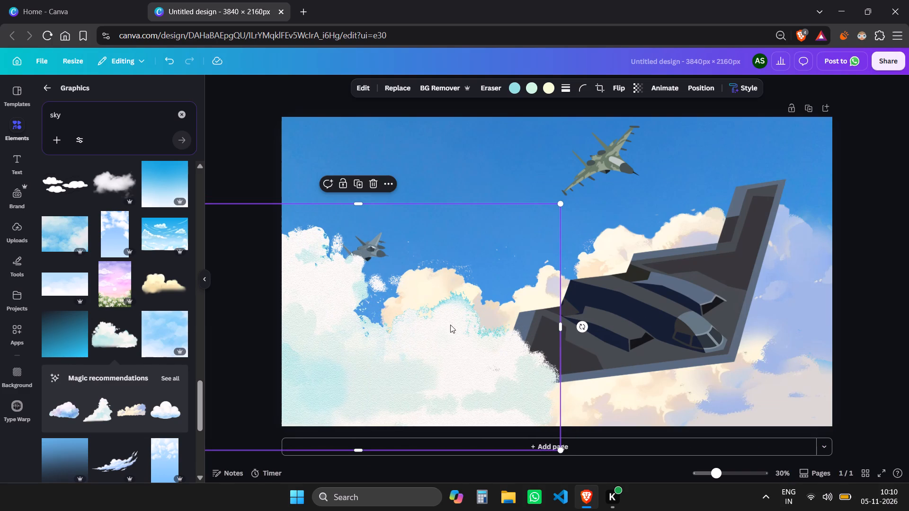
# Lower the white and mint cloud's transparency value to about 40.
pyautogui.click(635, 88)
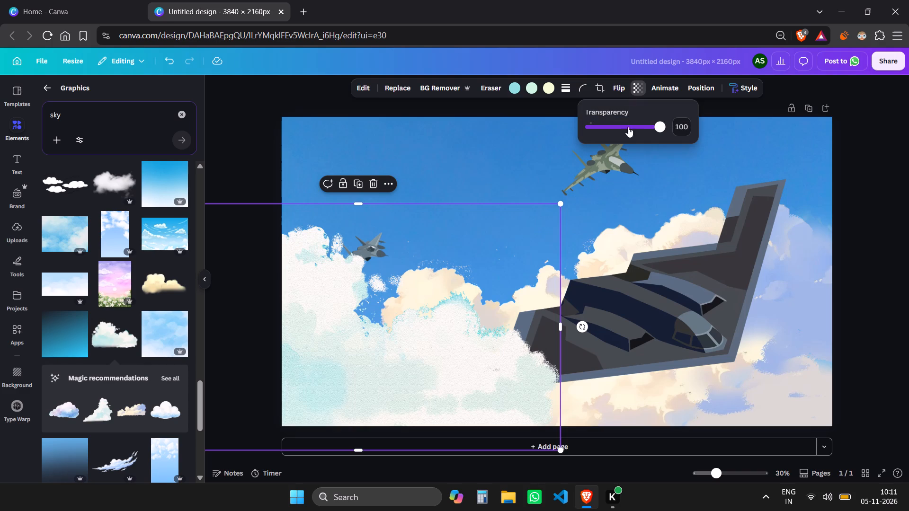
pyautogui.moveTo(654, 129); pyautogui.dragTo(621, 140)
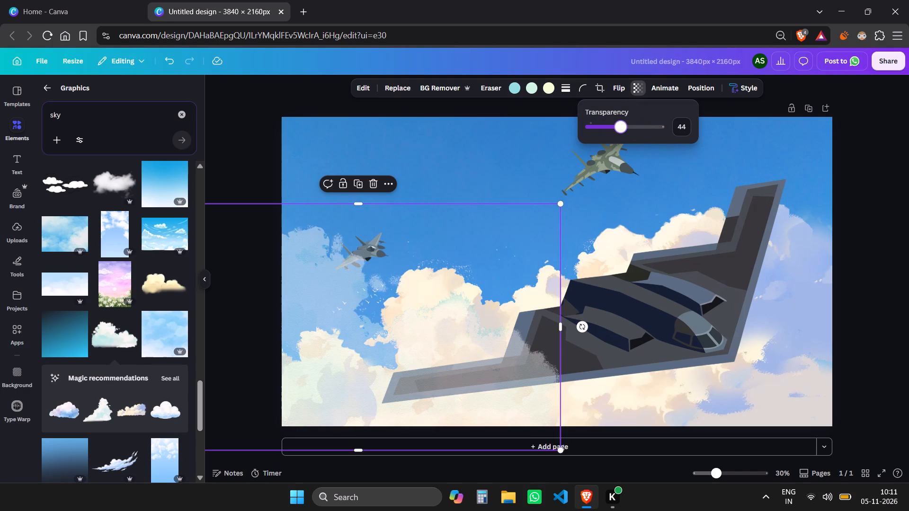
pyautogui.moveTo(621, 140); pyautogui.dragTo(618, 141)
pyautogui.moveTo(618, 141); pyautogui.dragTo(617, 142)
pyautogui.click(266, 130)
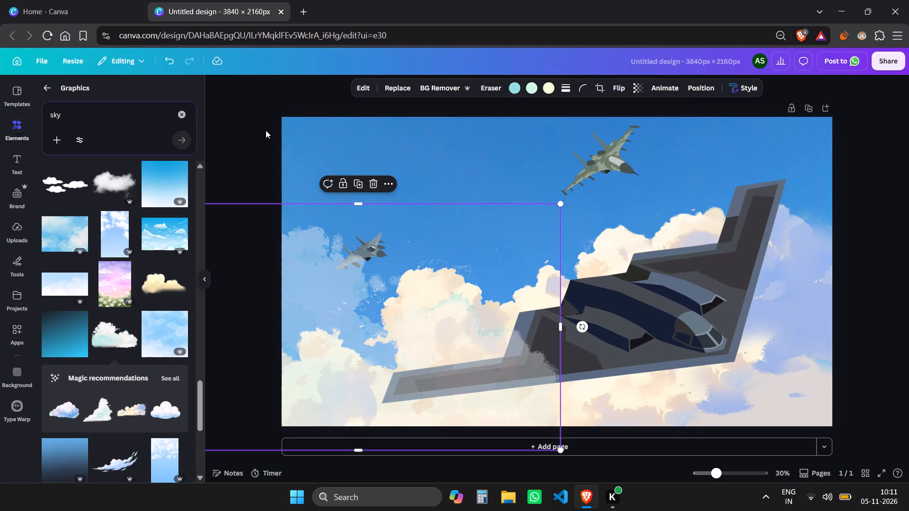
pyautogui.click(266, 130)
# Lower the transparency value of the large cream and lilac cloud bank to about 80.
pyautogui.click(801, 287)
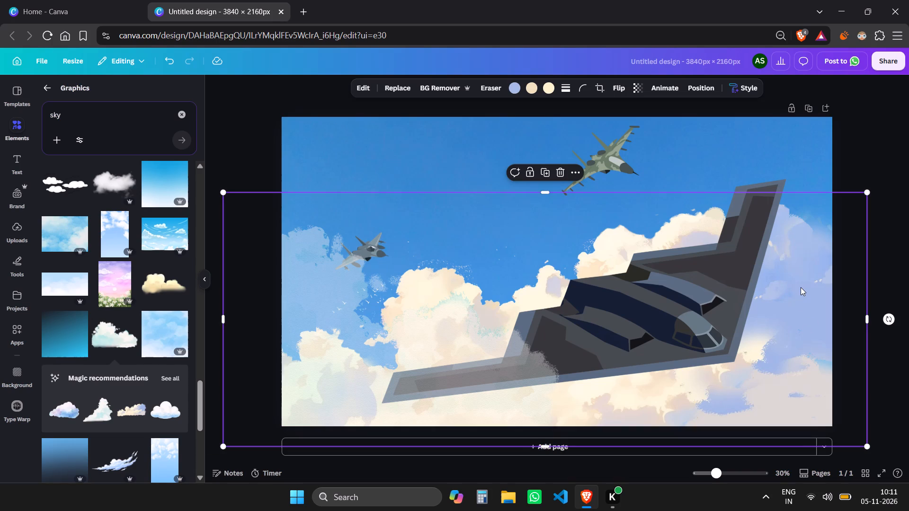
pyautogui.click(621, 92)
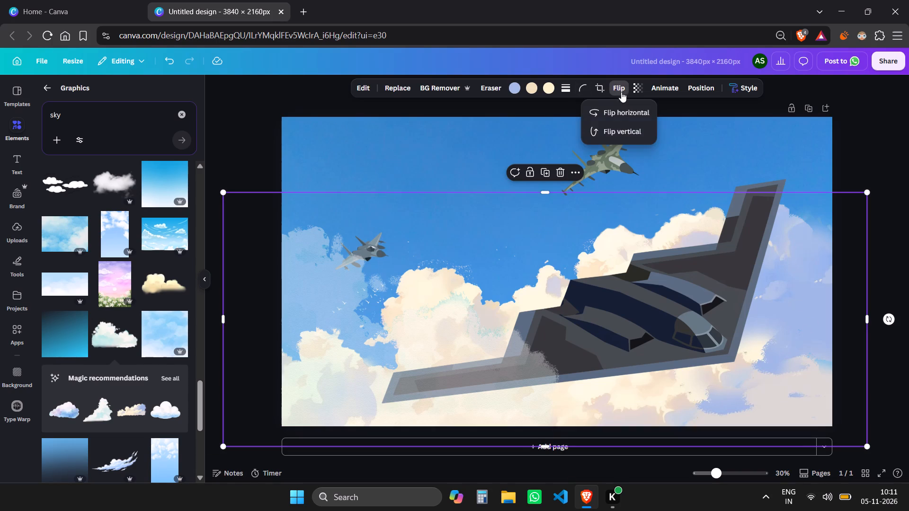
pyautogui.click(621, 92)
pyautogui.click(638, 89)
pyautogui.moveTo(660, 126); pyautogui.dragTo(654, 129)
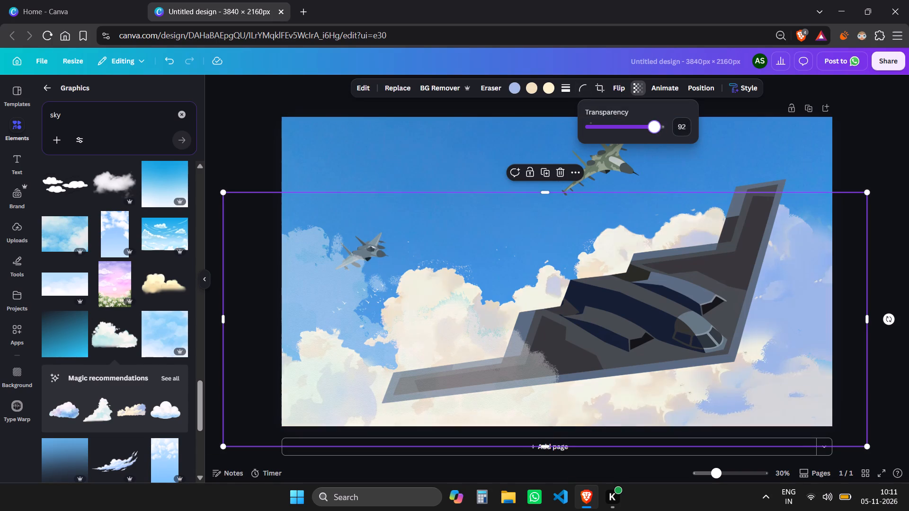
pyautogui.moveTo(654, 129); pyautogui.dragTo(648, 141)
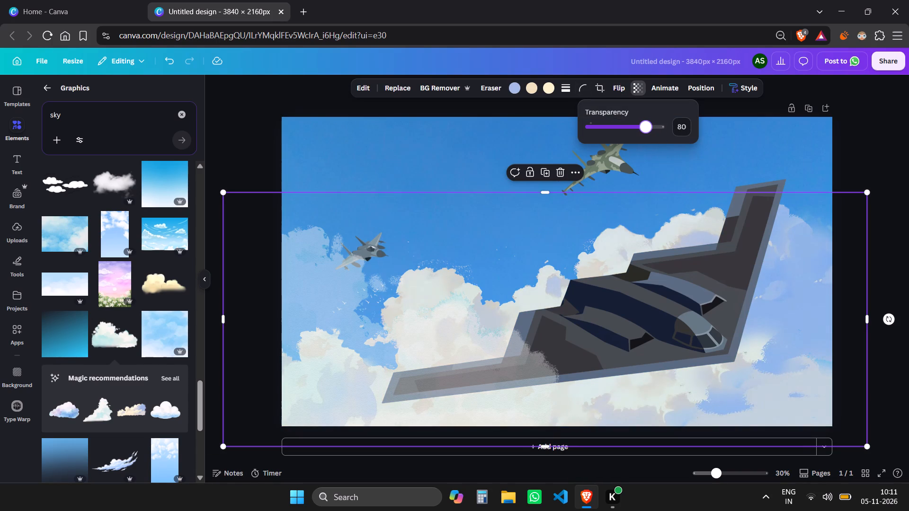
pyautogui.moveTo(648, 141); pyautogui.dragTo(648, 143)
pyautogui.click(261, 143)
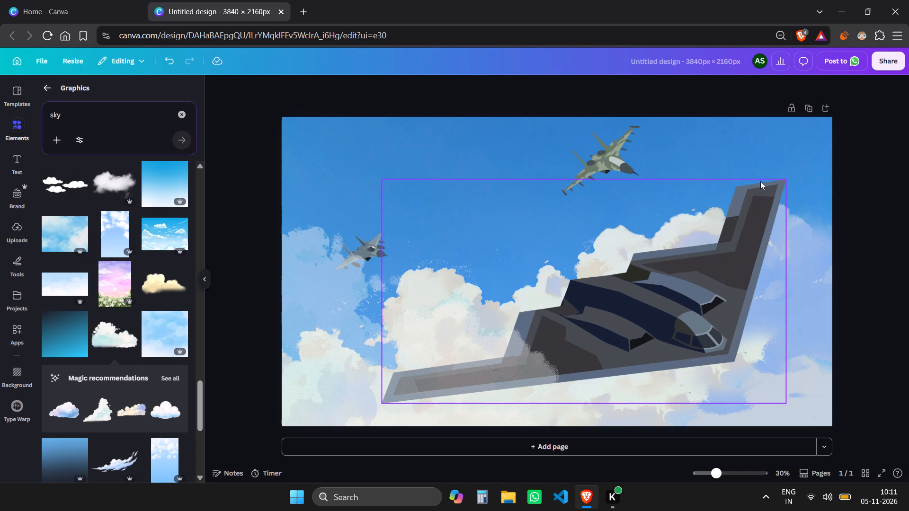
# Add the windswept blue-white cloud graphic from the sky results, scale it down and place it over the page's upper-left corner, partly off the page.
pyautogui.click(697, 212)
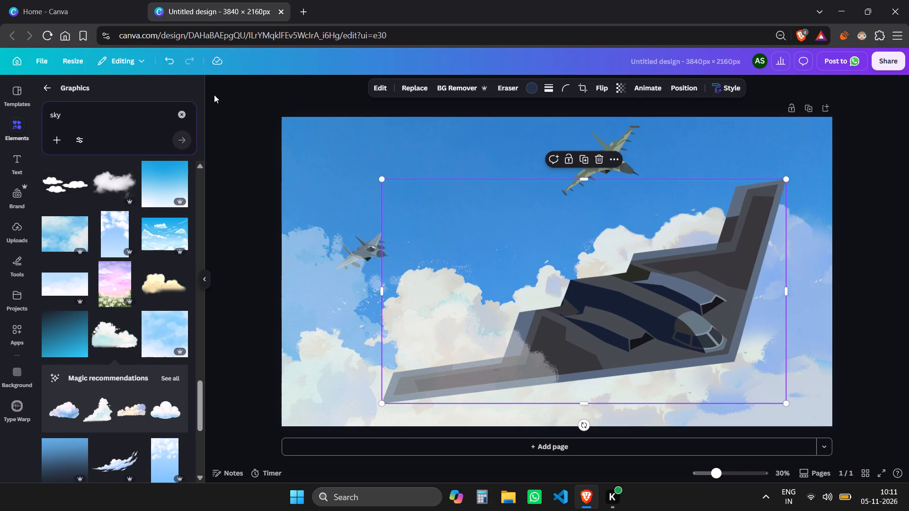
pyautogui.scroll(-3, 134, 334)
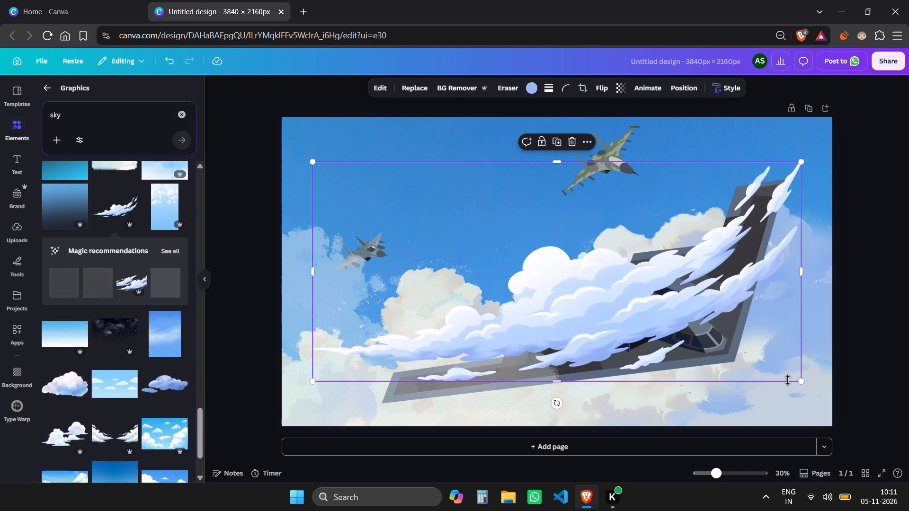
pyautogui.moveTo(593, 312); pyautogui.dragTo(579, 213)
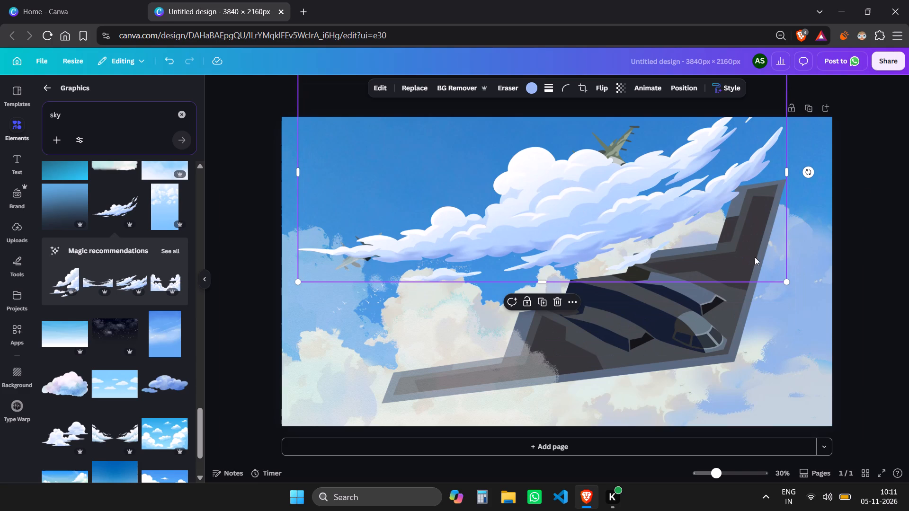
pyautogui.moveTo(782, 281); pyautogui.dragTo(715, 293)
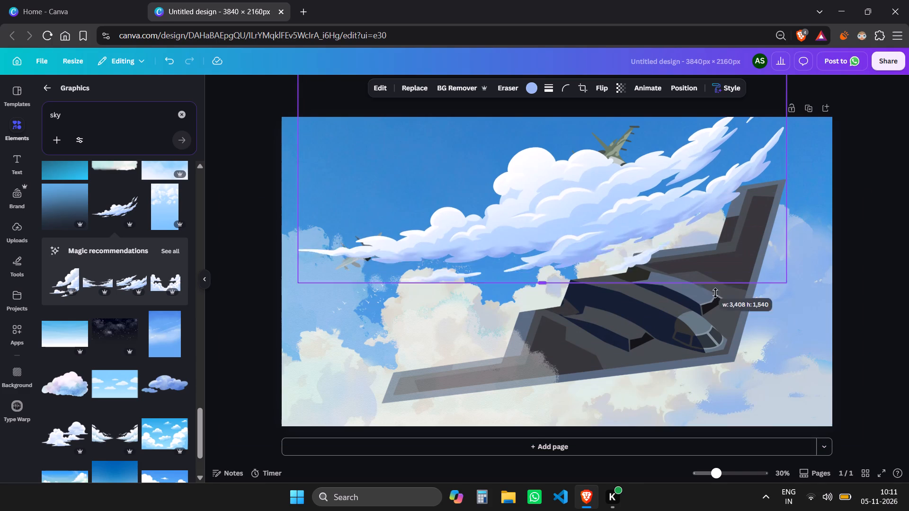
pyautogui.moveTo(715, 293); pyautogui.dragTo(719, 297)
pyautogui.moveTo(788, 300); pyautogui.dragTo(555, 205)
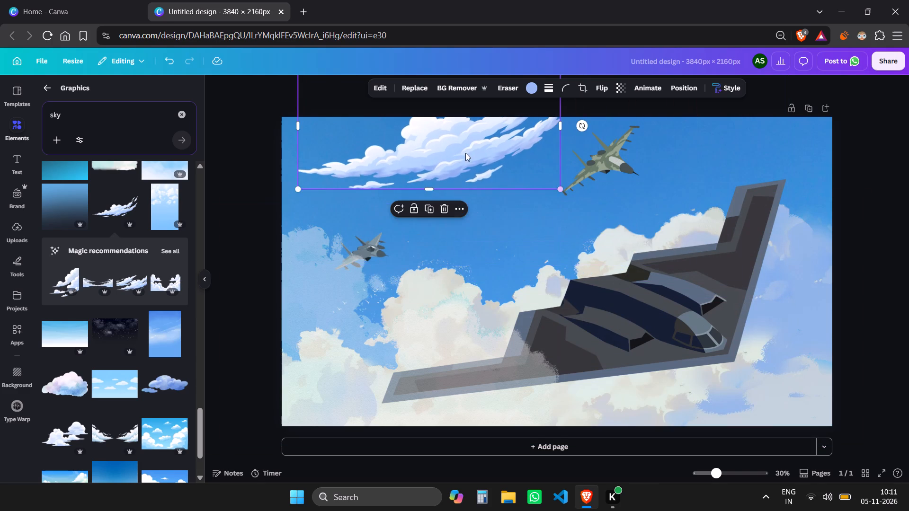
pyautogui.moveTo(465, 153); pyautogui.dragTo(653, 220)
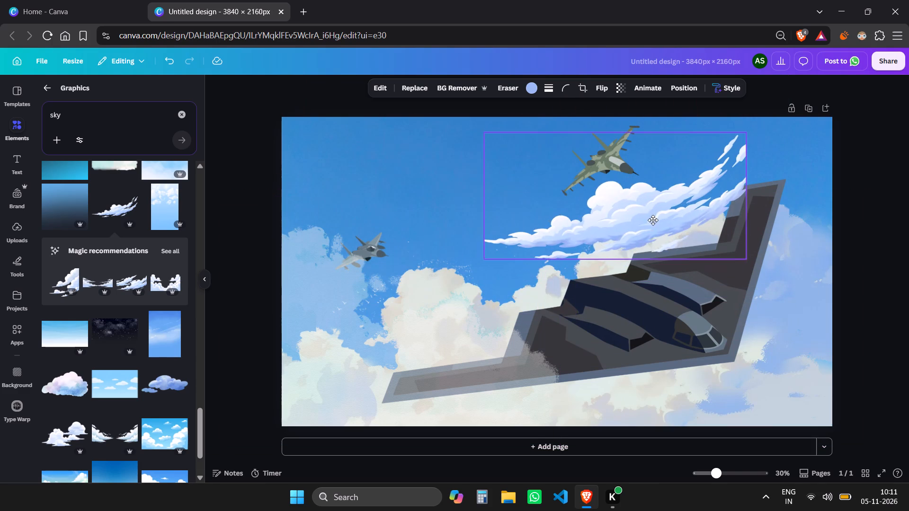
pyautogui.moveTo(653, 220); pyautogui.dragTo(348, 155)
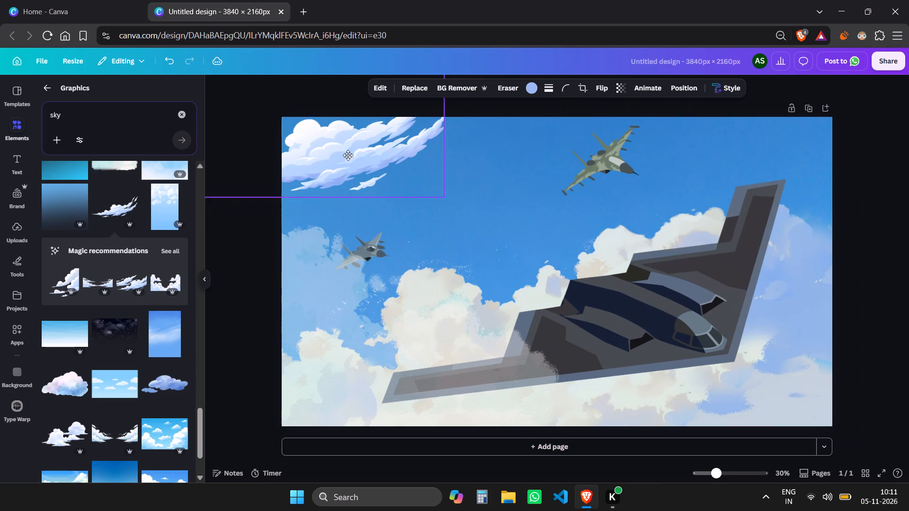
pyautogui.moveTo(348, 155); pyautogui.dragTo(336, 141)
pyautogui.moveTo(431, 180); pyautogui.dragTo(479, 194)
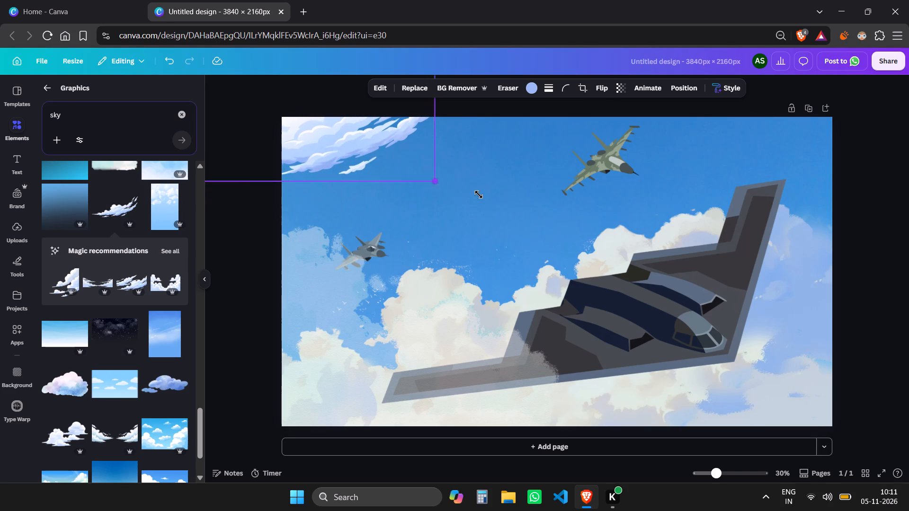
pyautogui.moveTo(479, 194); pyautogui.dragTo(490, 199)
pyautogui.moveTo(383, 163); pyautogui.dragTo(347, 159)
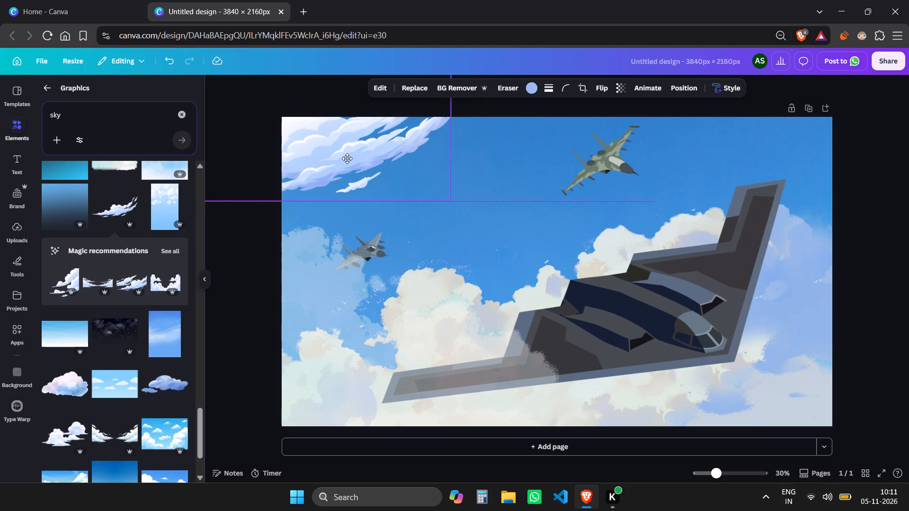
pyautogui.moveTo(347, 159); pyautogui.dragTo(362, 177)
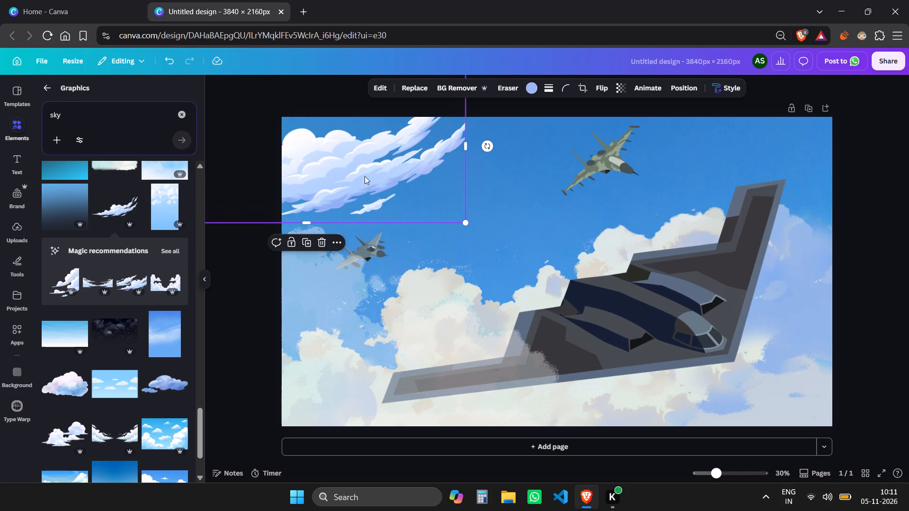
# Lower the windswept cloud's transparency value to about 45 and leave nothing selected.
pyautogui.click(606, 88)
pyautogui.click(606, 92)
pyautogui.click(617, 91)
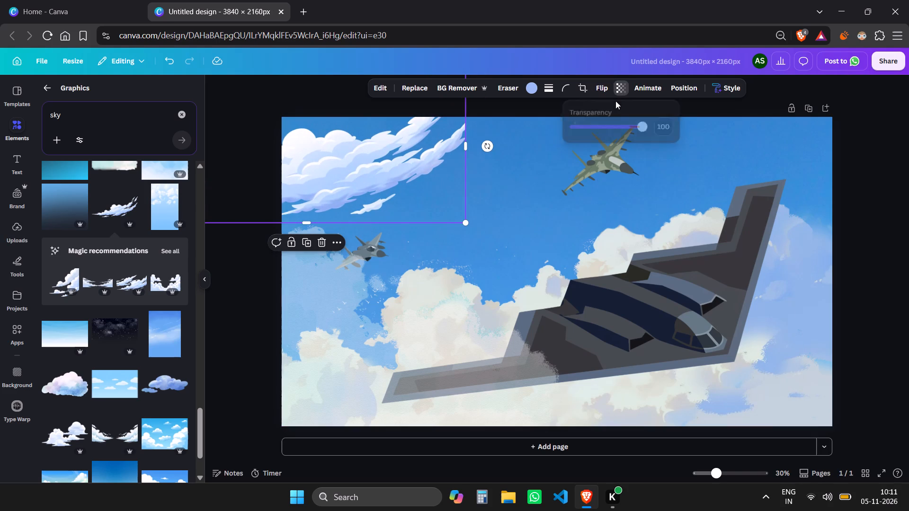
pyautogui.moveTo(645, 128); pyautogui.dragTo(605, 141)
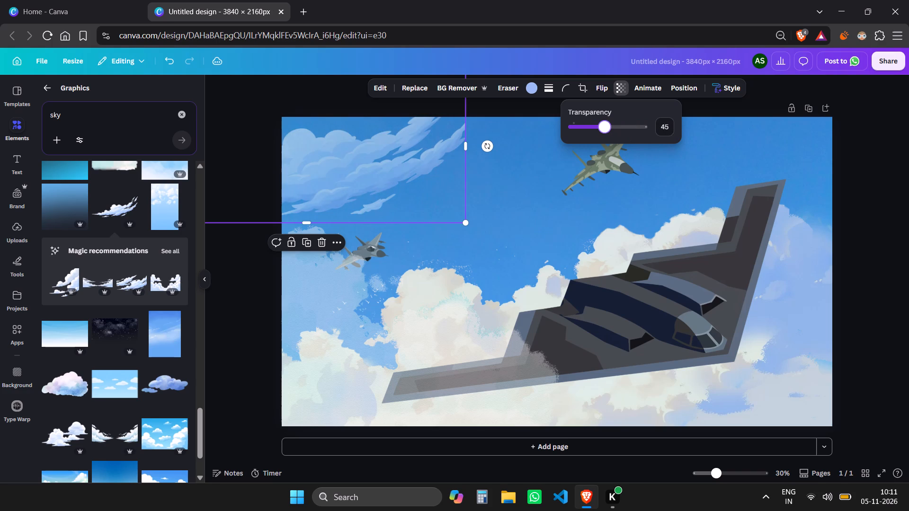
pyautogui.moveTo(605, 141); pyautogui.dragTo(607, 142)
pyautogui.click(368, 249)
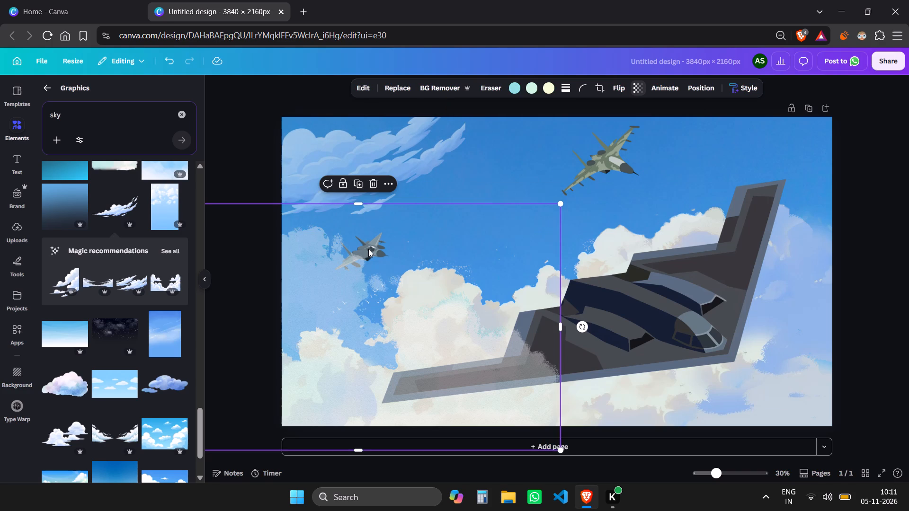
pyautogui.click(243, 168)
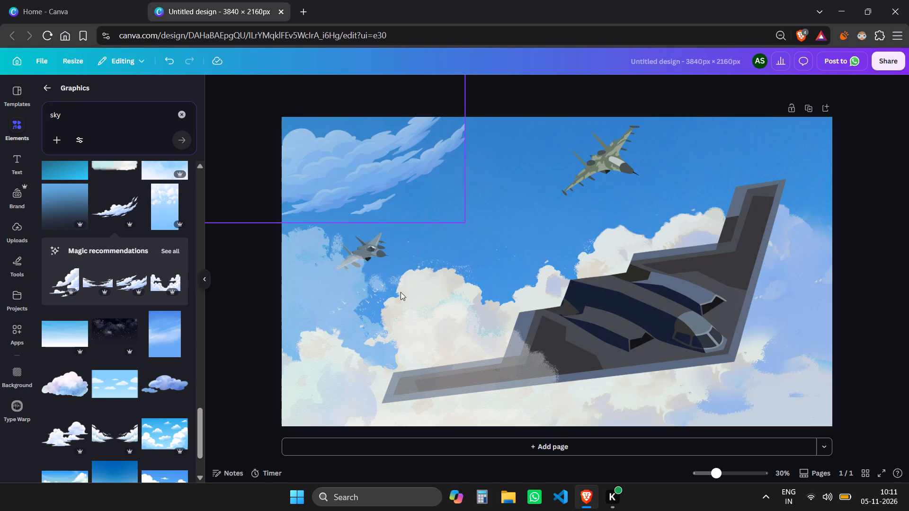
# Look further through the sky graphics results for another cloud that suits the scene.
pyautogui.scroll(-2, 99, 375)
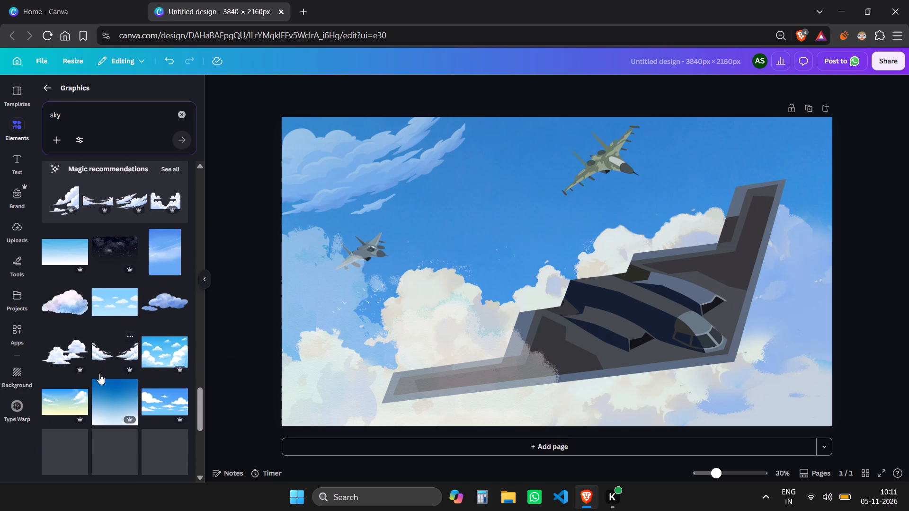
pyautogui.scroll(-3, 99, 370)
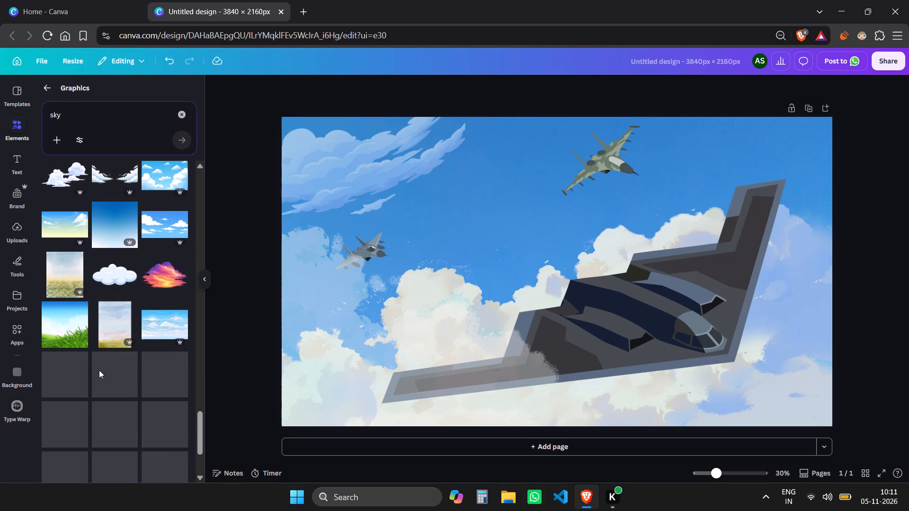
pyautogui.scroll(-2, 100, 363)
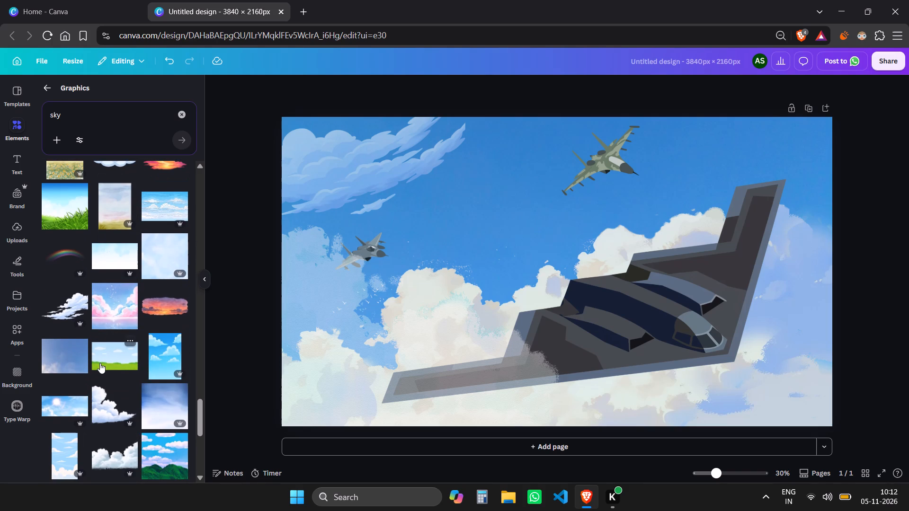
pyautogui.scroll(-2, 100, 363)
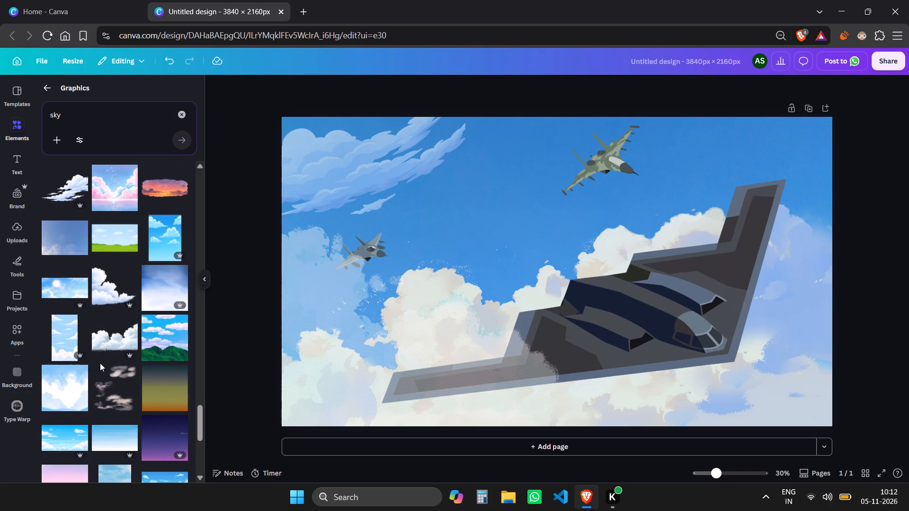
pyautogui.scroll(-5, 100, 363)
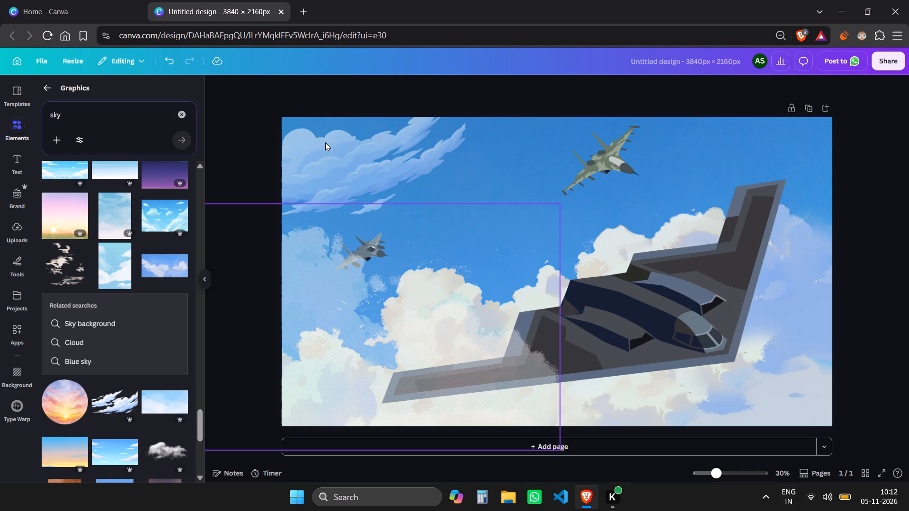
pyautogui.scroll(-3, 205, 302)
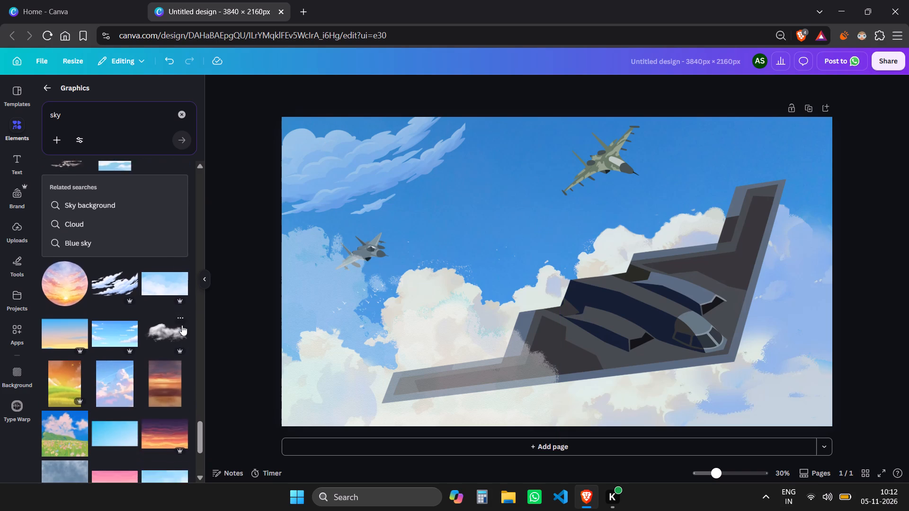
pyautogui.scroll(-4, 182, 325)
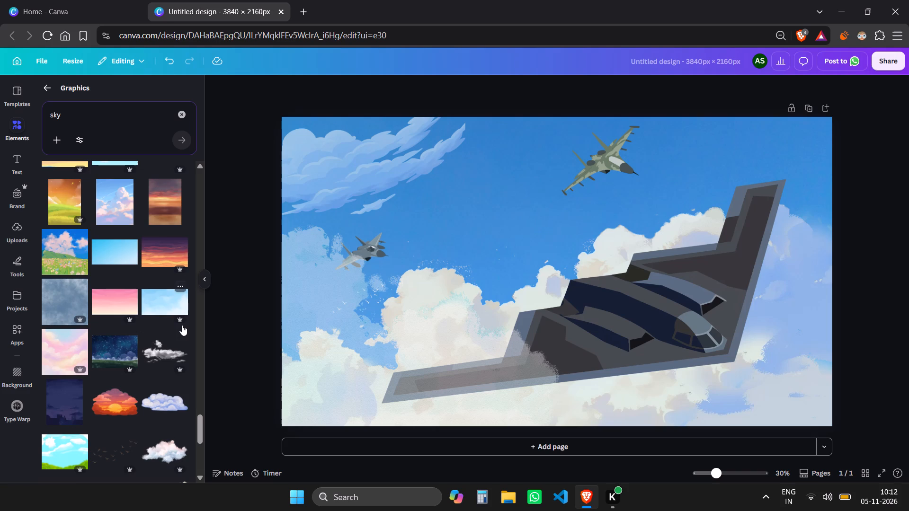
pyautogui.scroll(-3, 182, 325)
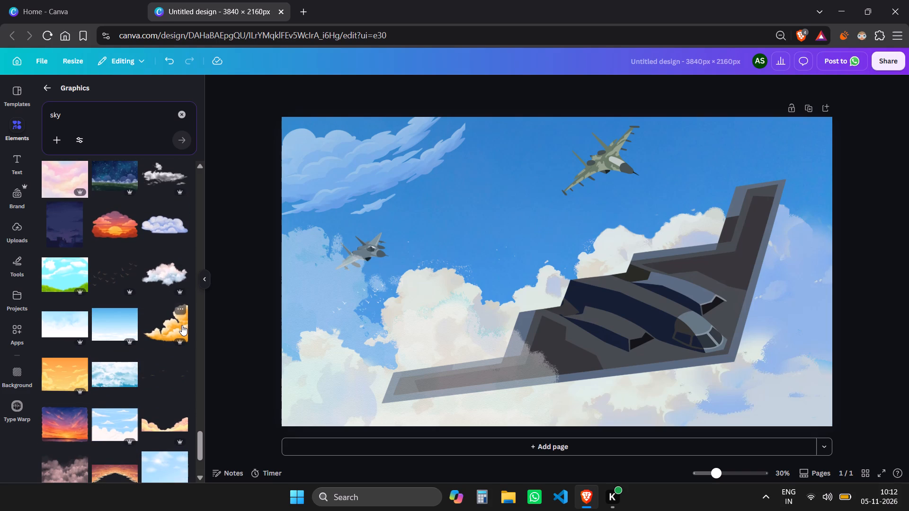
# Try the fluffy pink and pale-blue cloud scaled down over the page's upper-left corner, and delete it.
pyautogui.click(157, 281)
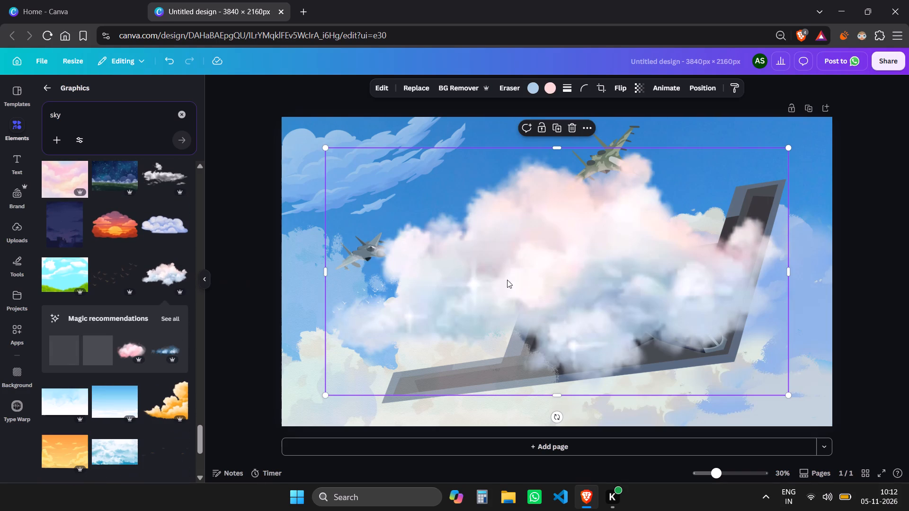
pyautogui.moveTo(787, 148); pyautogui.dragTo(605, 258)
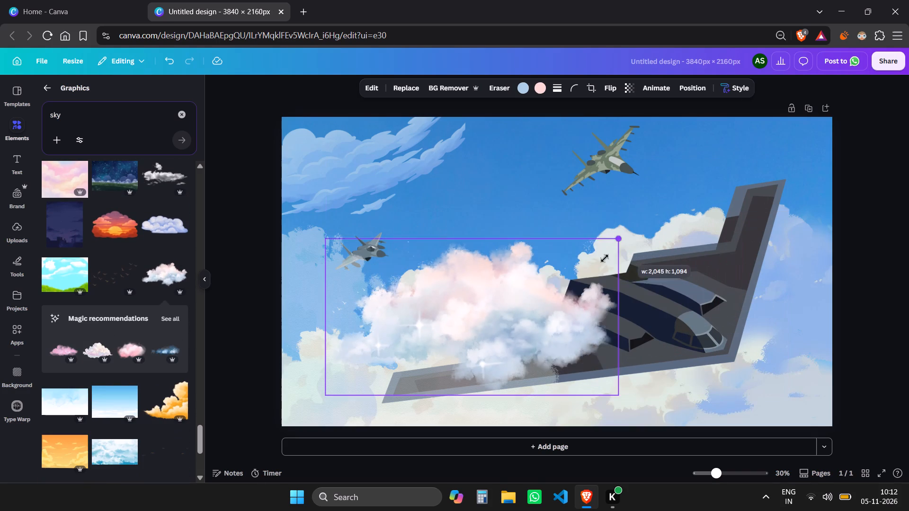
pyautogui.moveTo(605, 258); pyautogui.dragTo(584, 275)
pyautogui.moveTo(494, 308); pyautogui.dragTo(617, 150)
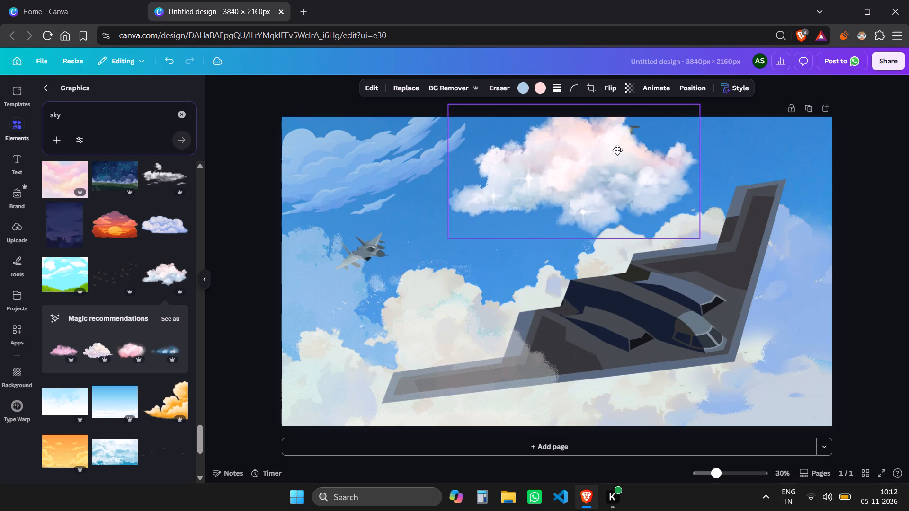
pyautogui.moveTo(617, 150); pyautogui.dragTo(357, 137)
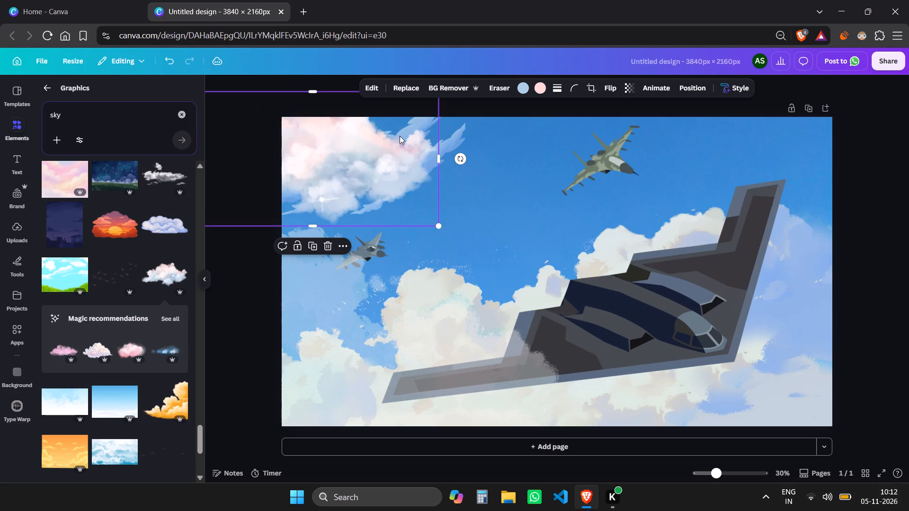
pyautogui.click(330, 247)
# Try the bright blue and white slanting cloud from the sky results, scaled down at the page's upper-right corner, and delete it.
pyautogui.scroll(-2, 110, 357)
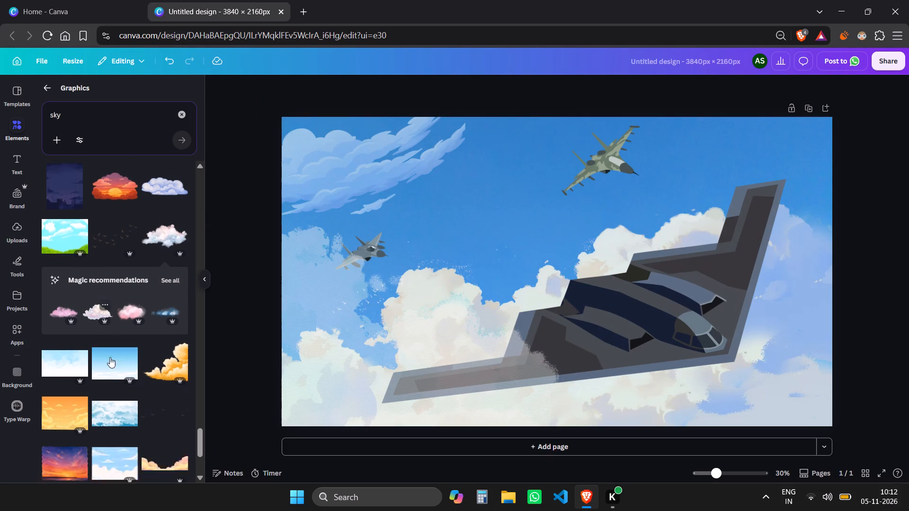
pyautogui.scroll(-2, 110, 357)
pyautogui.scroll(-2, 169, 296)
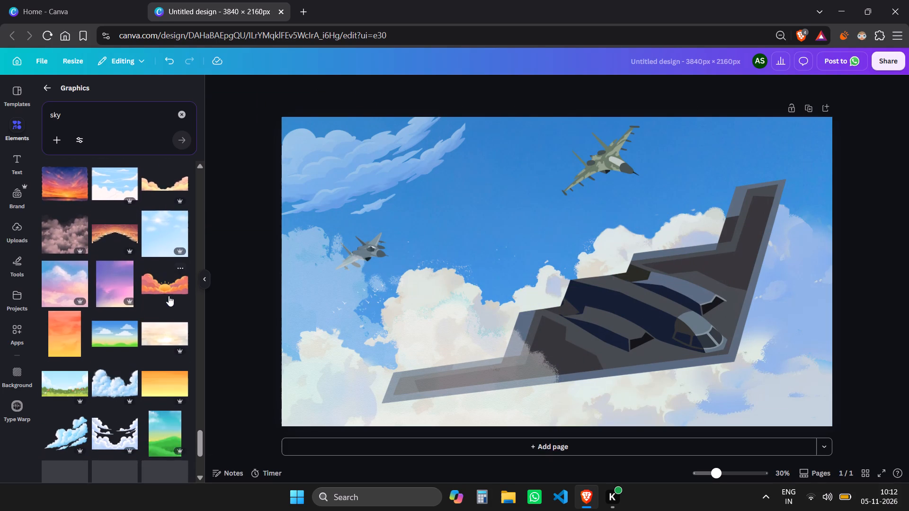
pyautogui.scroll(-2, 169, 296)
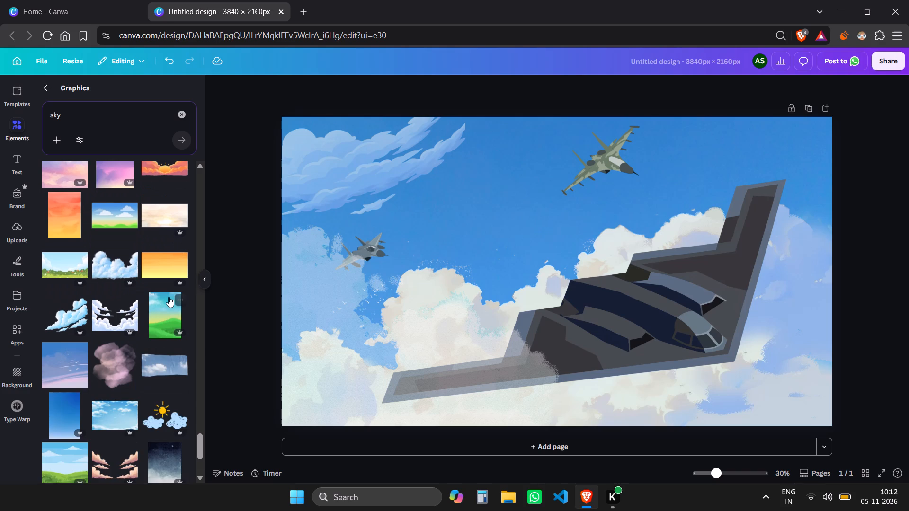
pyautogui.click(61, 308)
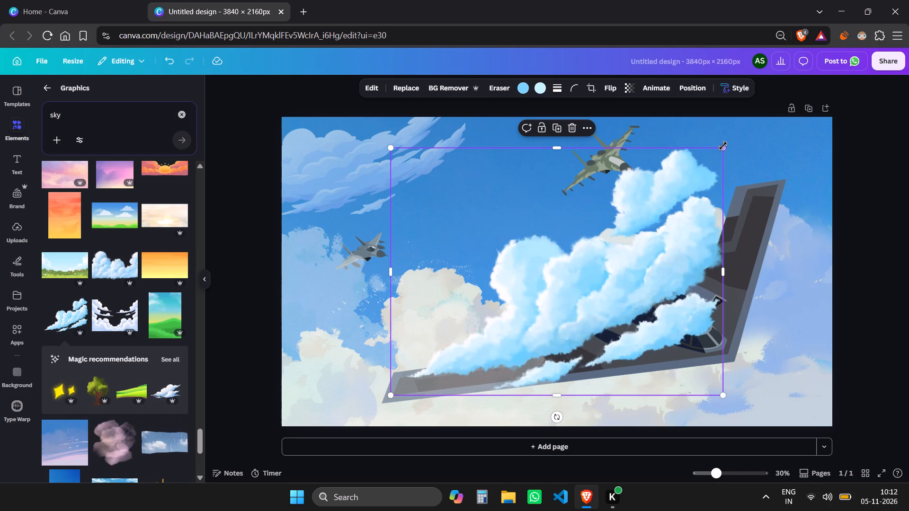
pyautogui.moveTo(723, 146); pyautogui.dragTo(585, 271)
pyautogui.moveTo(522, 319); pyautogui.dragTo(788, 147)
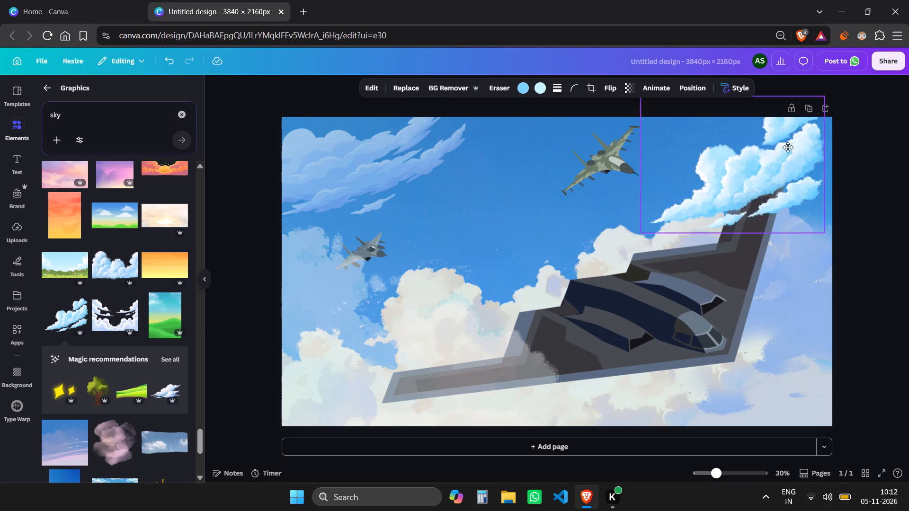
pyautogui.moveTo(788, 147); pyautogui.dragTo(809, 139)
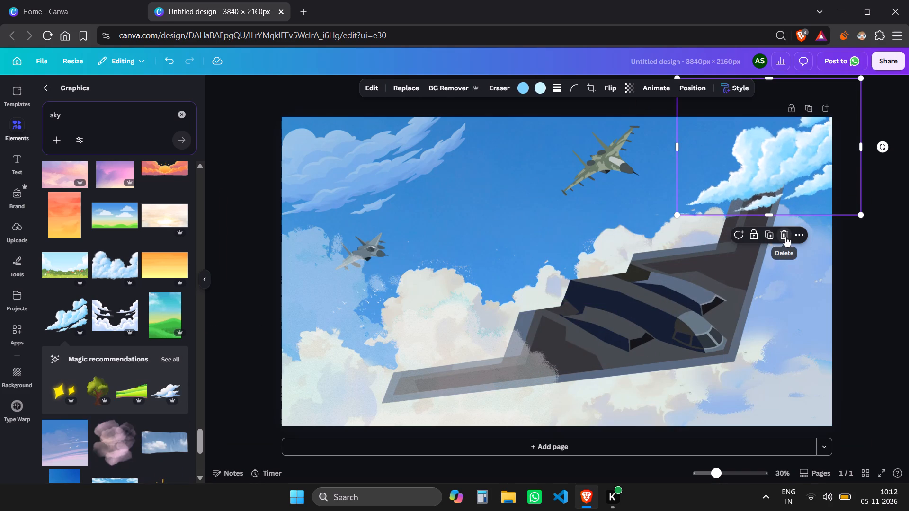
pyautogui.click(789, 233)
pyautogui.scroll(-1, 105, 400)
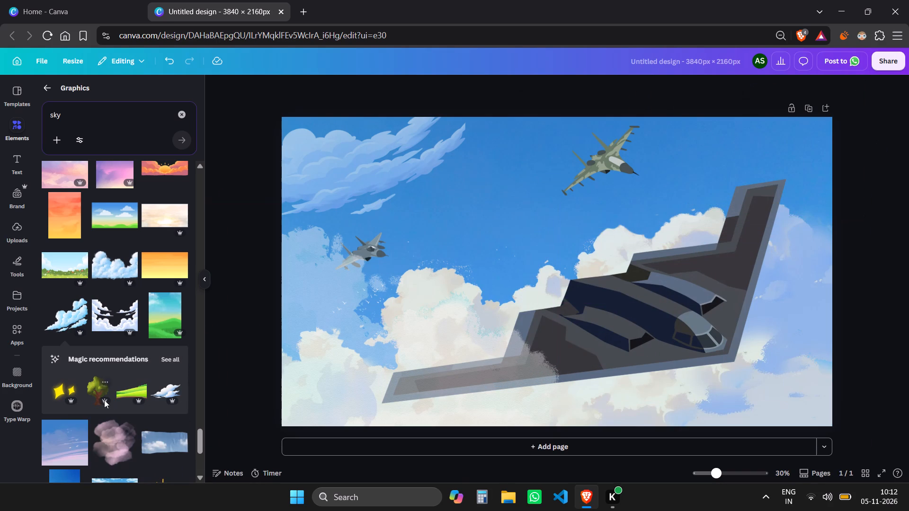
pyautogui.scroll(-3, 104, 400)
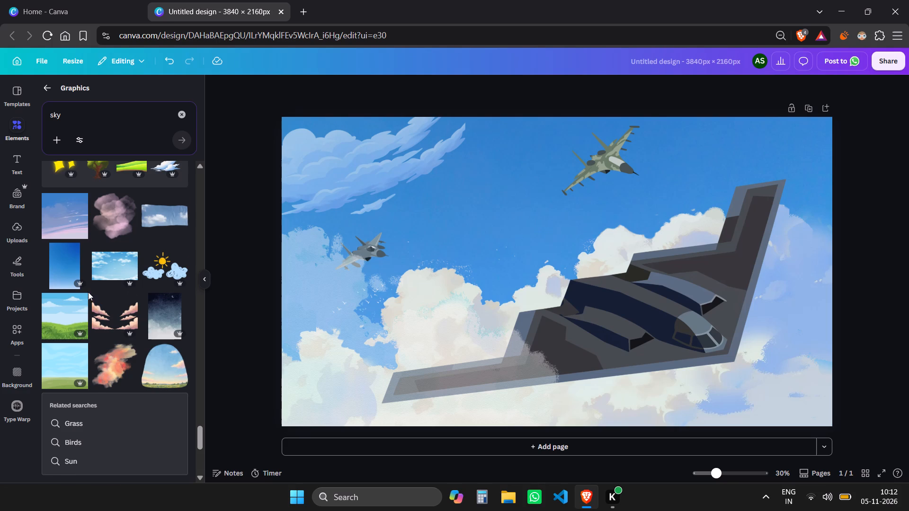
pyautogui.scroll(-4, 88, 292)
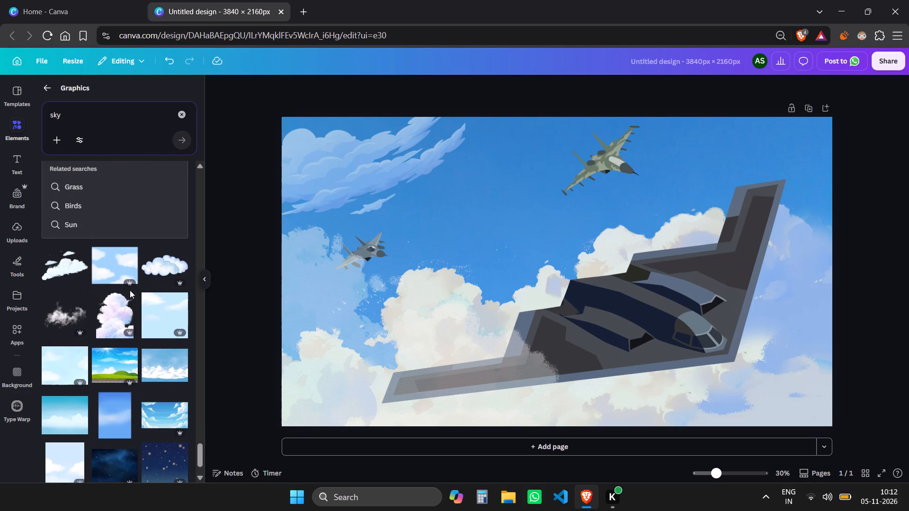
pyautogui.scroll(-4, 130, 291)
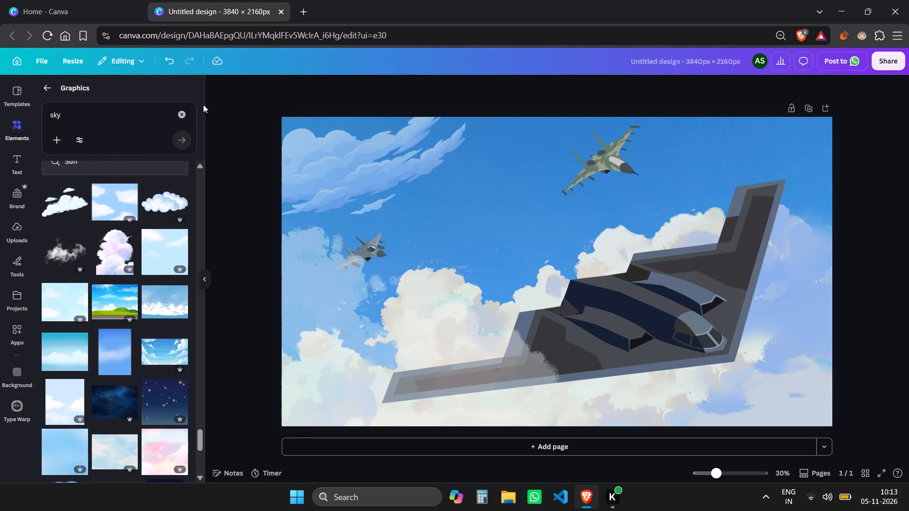
# Replace the sky graphics search with "rays" and refine it to "sunrays".
pyautogui.click(186, 114)
pyautogui.write('rays')
pyautogui.press('Return')
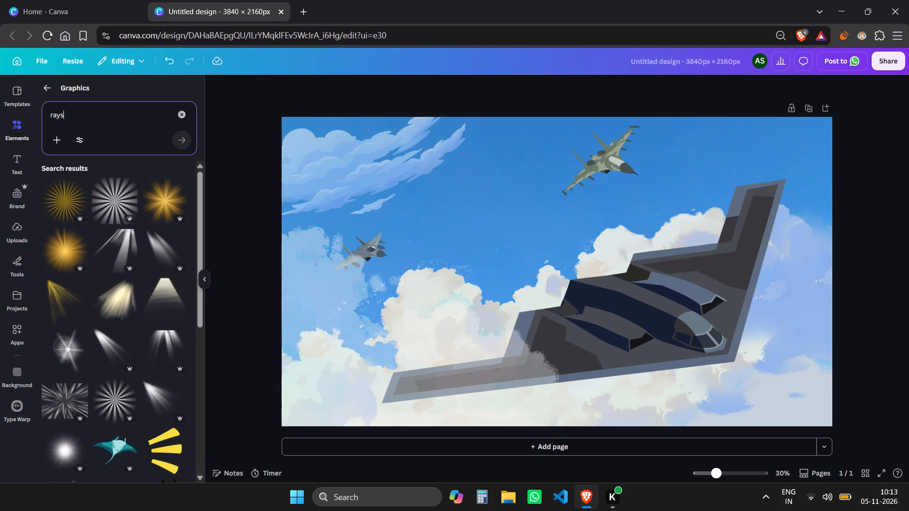
pyautogui.click(51, 115)
pyautogui.write('sub')
pyautogui.press('BackSpace')
pyautogui.press('n')
pyautogui.press('Return')
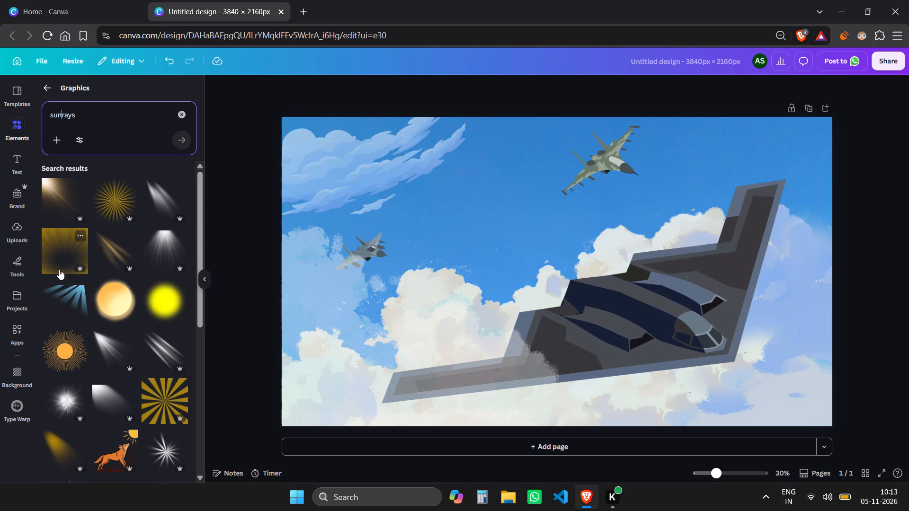
# Add the golden corner sun-flare graphic from the sunrays results and align it with the page's upper-left corner.
pyautogui.scroll(-2, 62, 263)
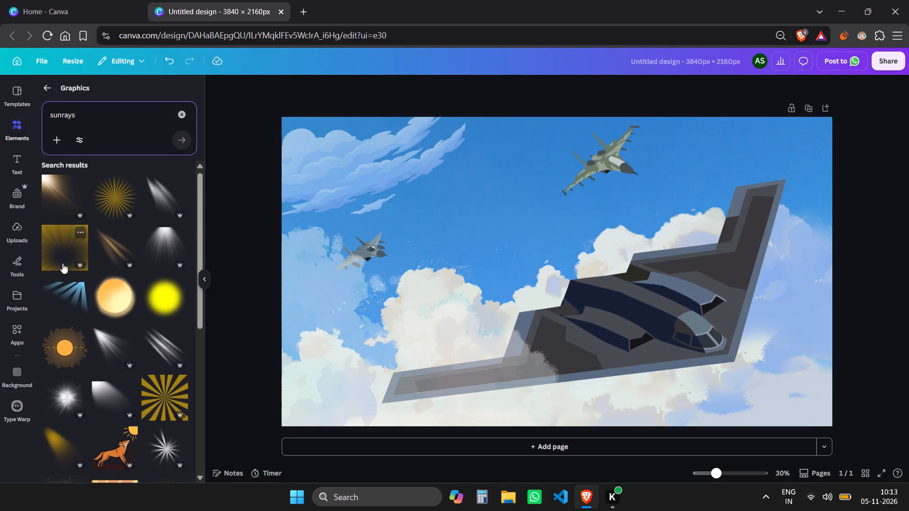
pyautogui.scroll(-2, 62, 263)
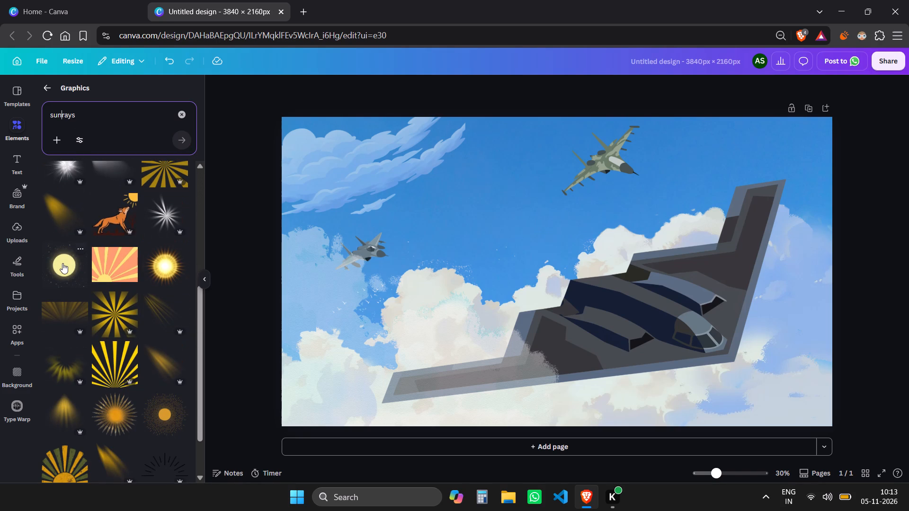
pyautogui.scroll(-4, 62, 263)
pyautogui.scroll(-4, 128, 345)
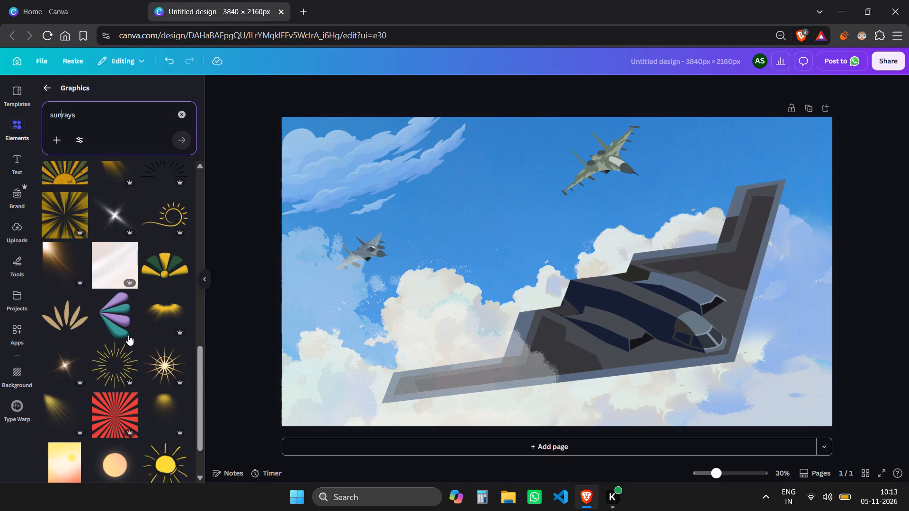
pyautogui.scroll(-4, 129, 333)
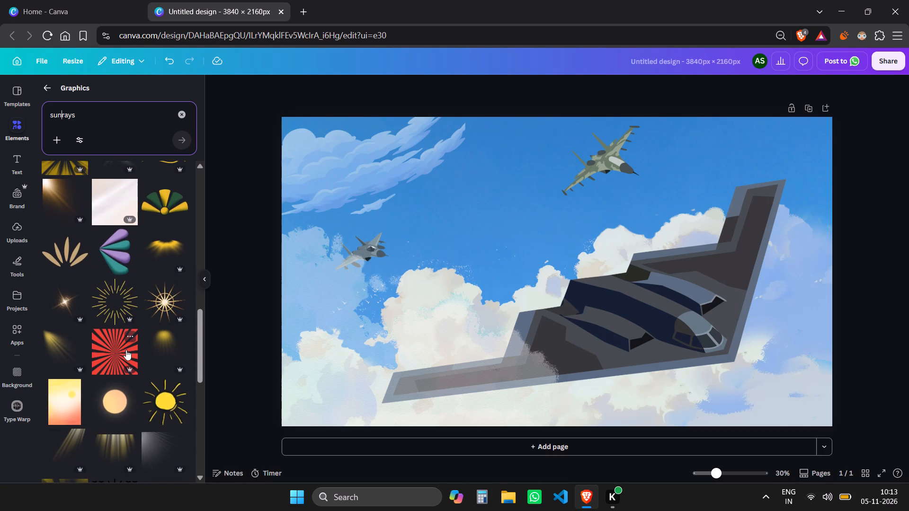
pyautogui.scroll(2, 161, 313)
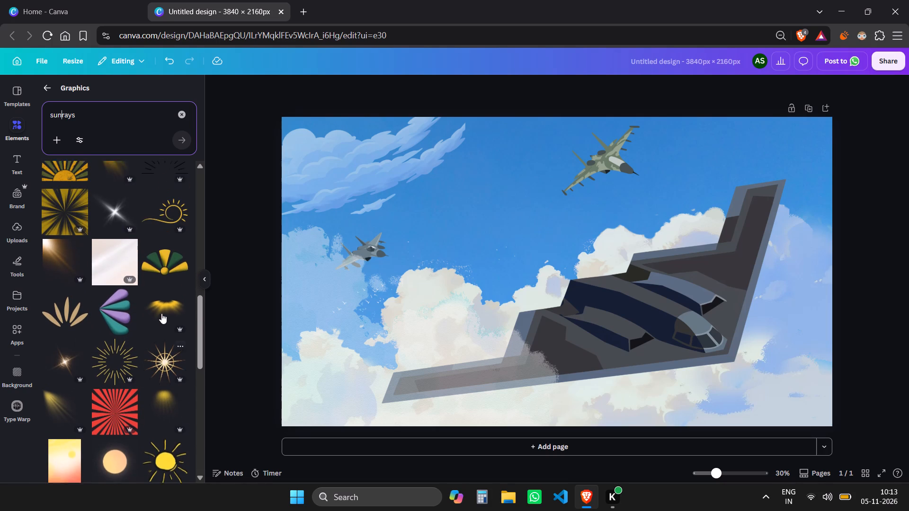
pyautogui.click(71, 311)
pyautogui.moveTo(491, 209); pyautogui.dragTo(332, 178)
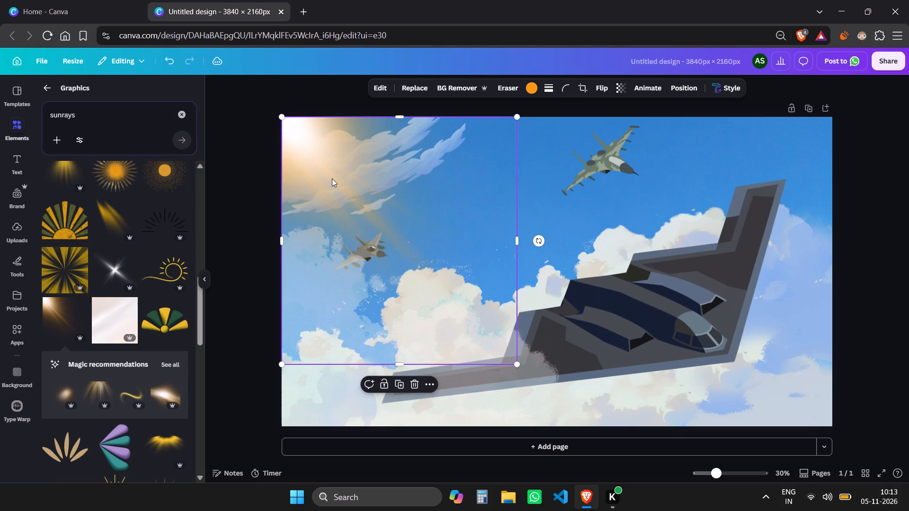
# Enlarge the sun-flare graphic and stretch its width and height to match the page edges, covering the whole design.
pyautogui.moveTo(516, 363); pyautogui.dragTo(868, 449)
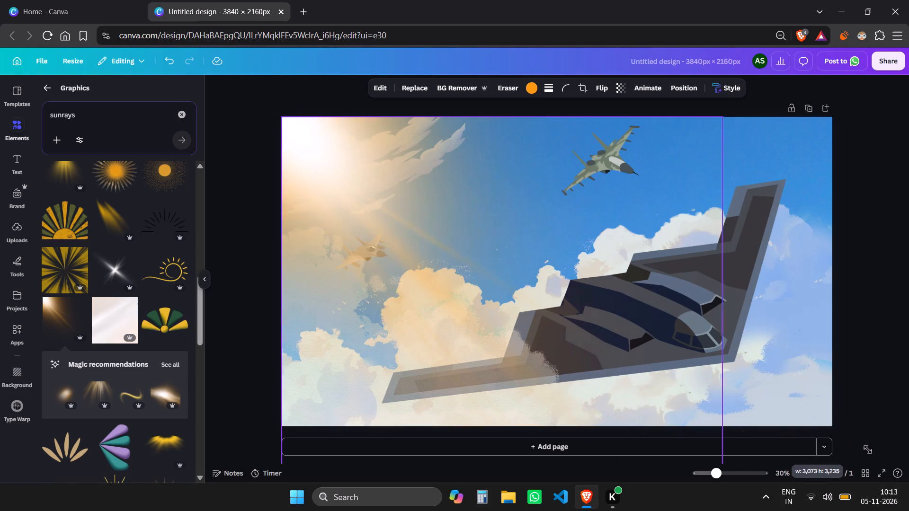
pyautogui.moveTo(868, 449); pyautogui.dragTo(872, 450)
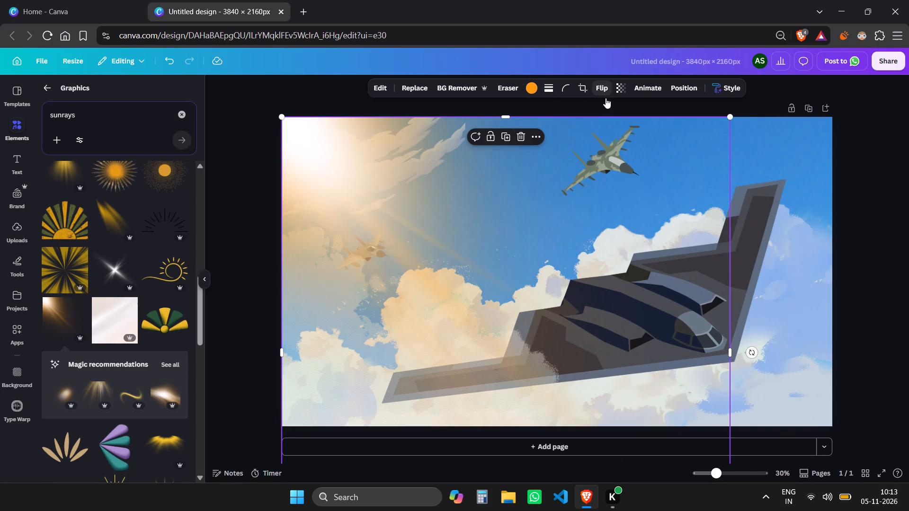
pyautogui.moveTo(732, 351); pyautogui.dragTo(825, 345)
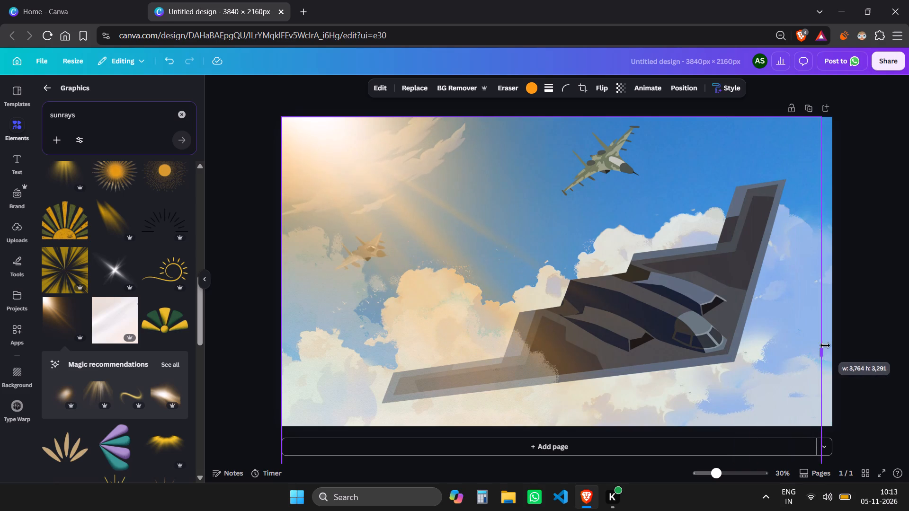
pyautogui.moveTo(825, 345); pyautogui.dragTo(836, 345)
pyautogui.scroll(-5, 632, 365)
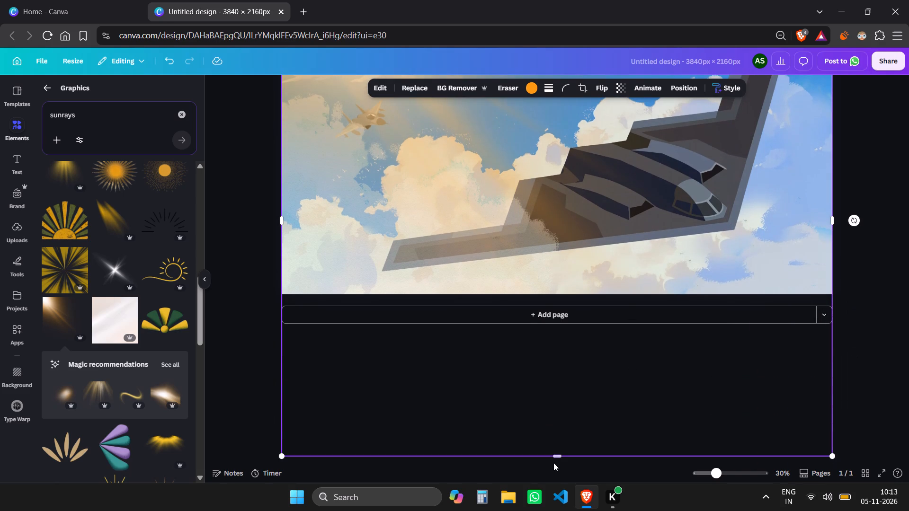
pyautogui.moveTo(557, 456); pyautogui.dragTo(556, 314)
pyautogui.scroll(3, 495, 367)
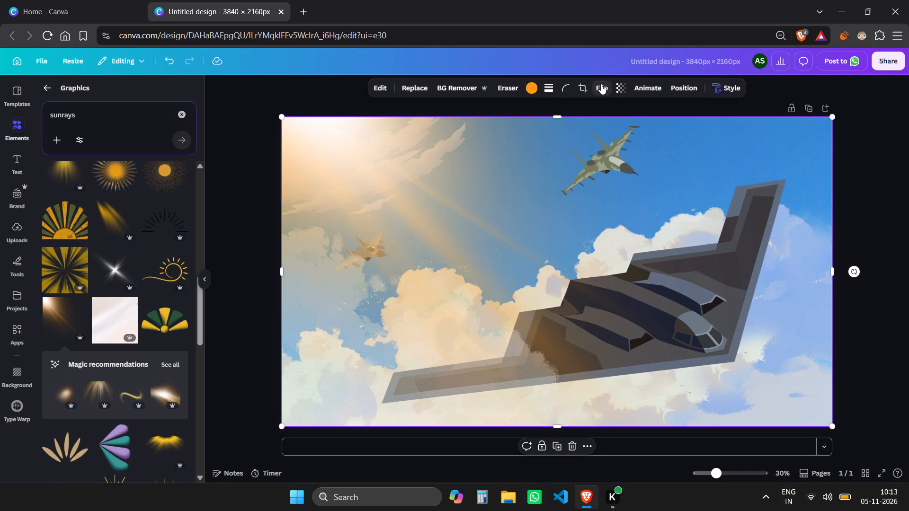
# Reduce the opacity of the full-page sun-flare graphic to slightly below 50 and deselect it.
pyautogui.click(607, 88)
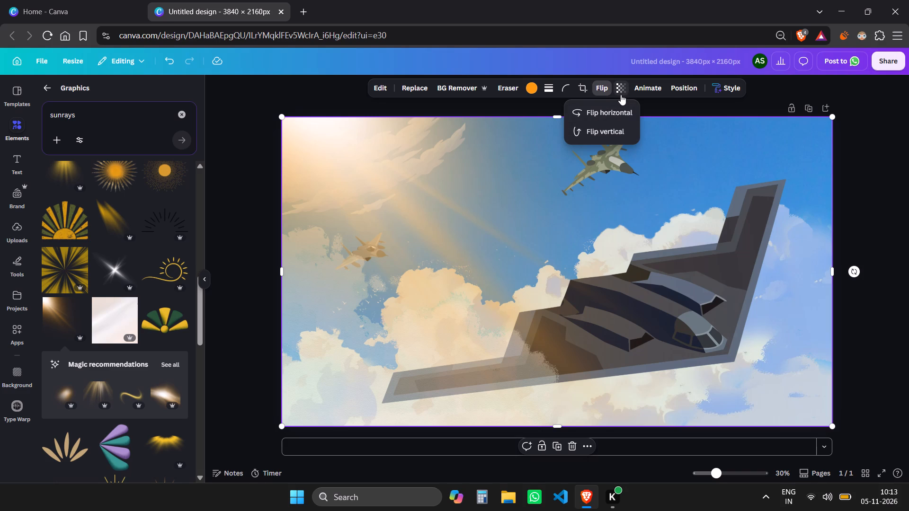
pyautogui.click(621, 95)
pyautogui.moveTo(638, 128); pyautogui.dragTo(608, 134)
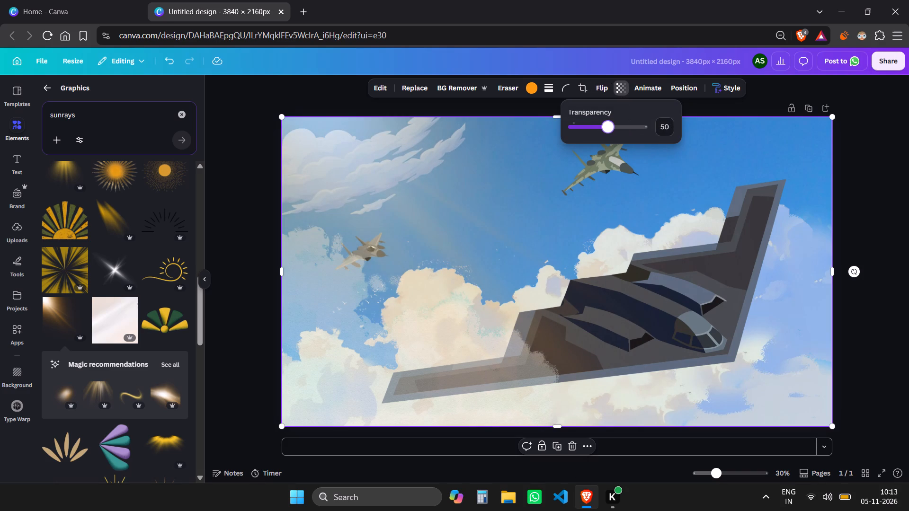
pyautogui.moveTo(608, 134); pyautogui.dragTo(601, 146)
pyautogui.click(231, 203)
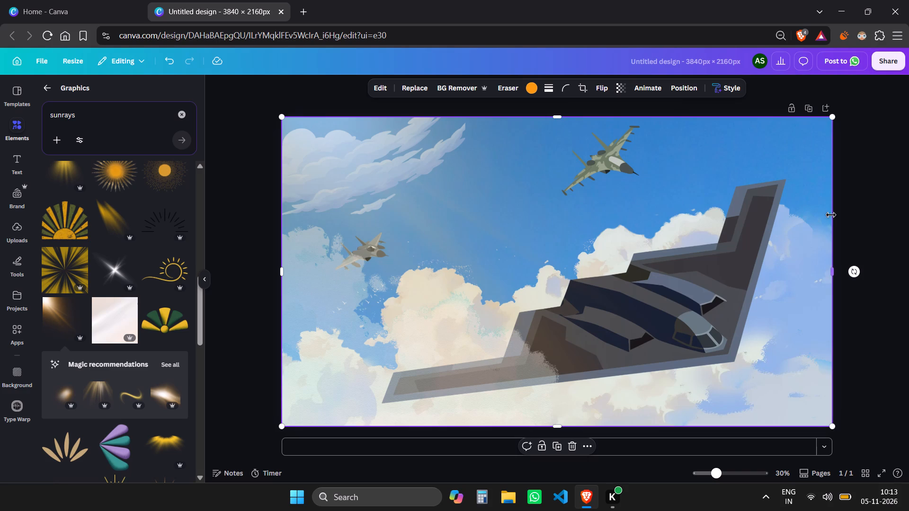
pyautogui.click(462, 243)
pyautogui.click(249, 233)
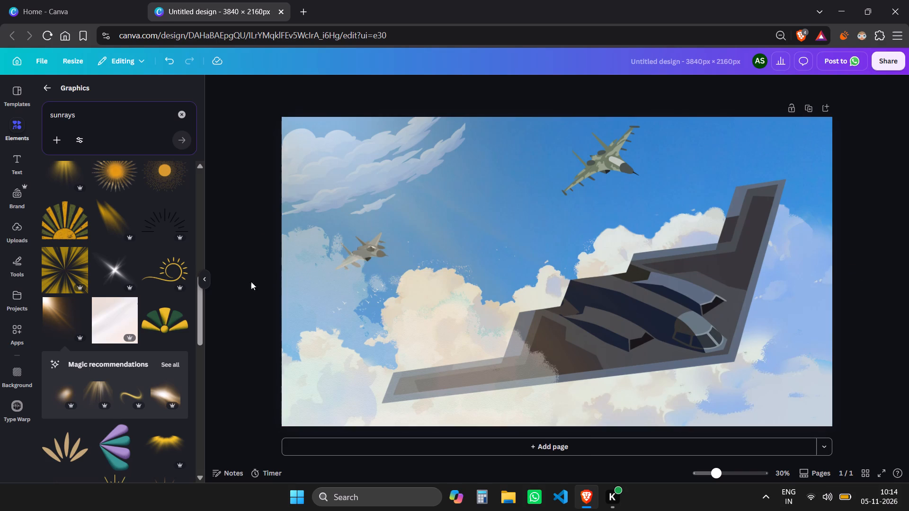
# Browse further through the sunrays results, and replace the graphics search with "jet cloud".
pyautogui.scroll(-5, 117, 332)
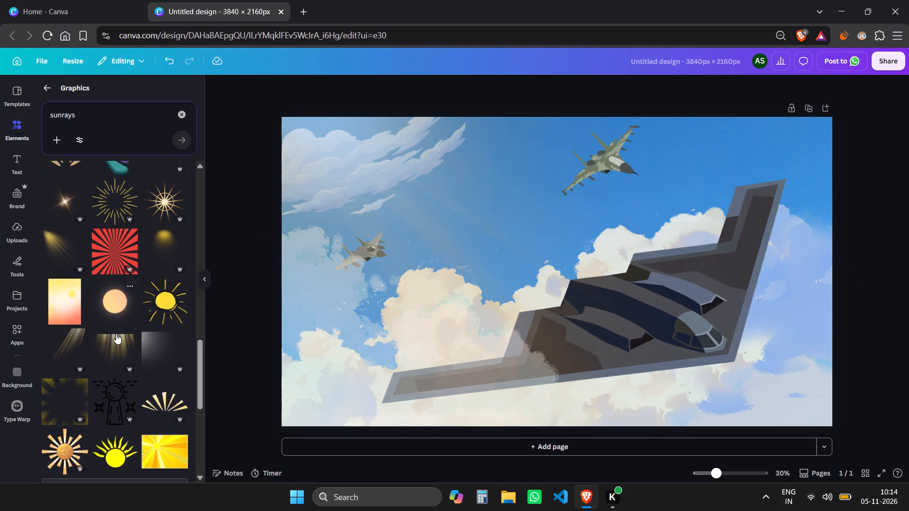
pyautogui.scroll(-1, 116, 334)
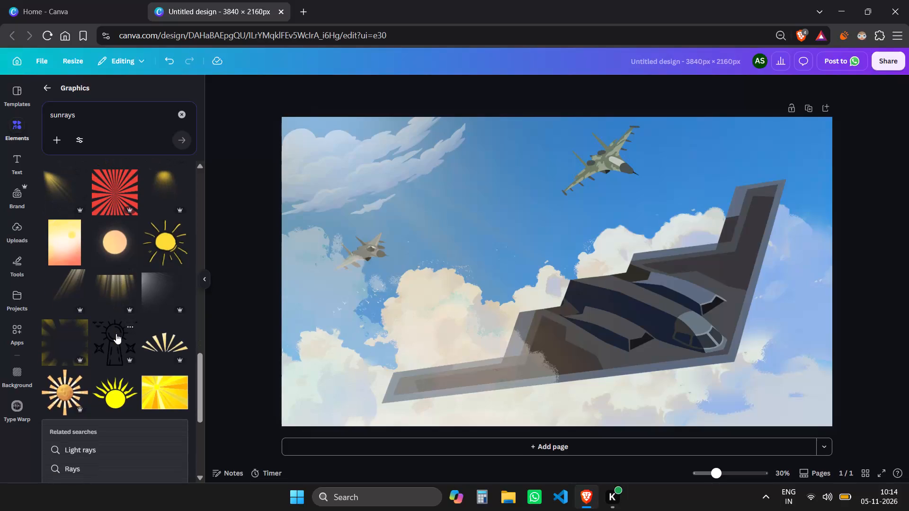
pyautogui.scroll(-3, 116, 334)
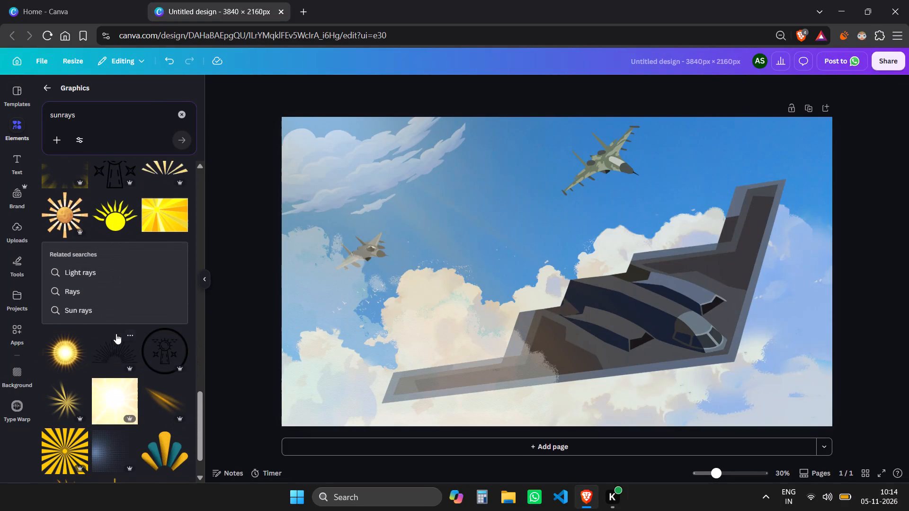
pyautogui.scroll(-4, 116, 334)
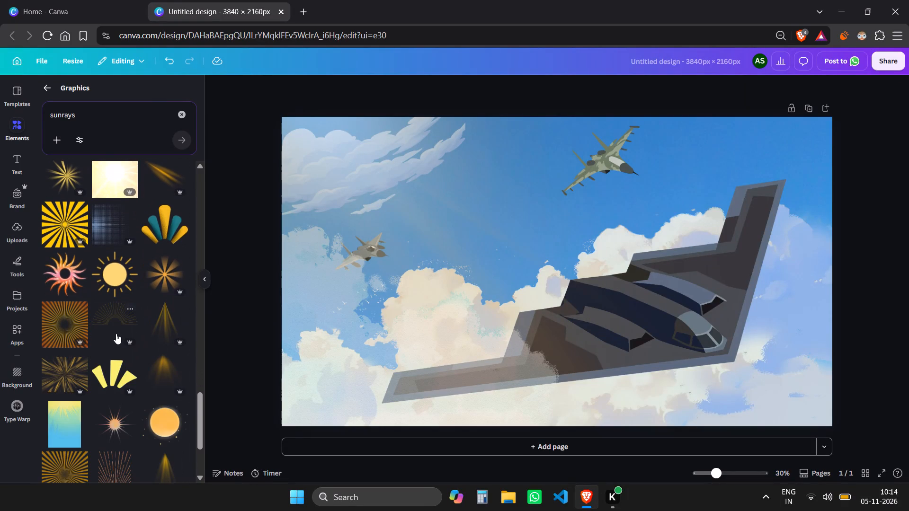
pyautogui.click(180, 110)
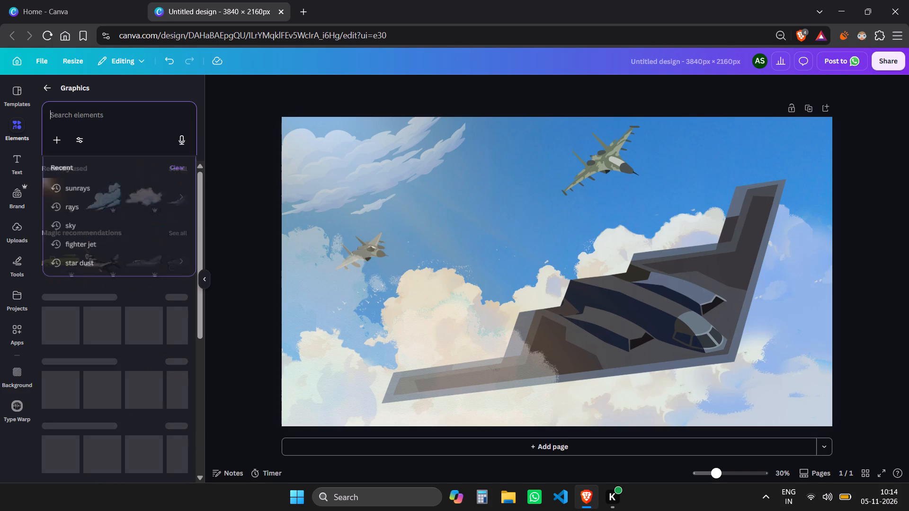
pyautogui.write('jet cloud')
pyautogui.press('Return')
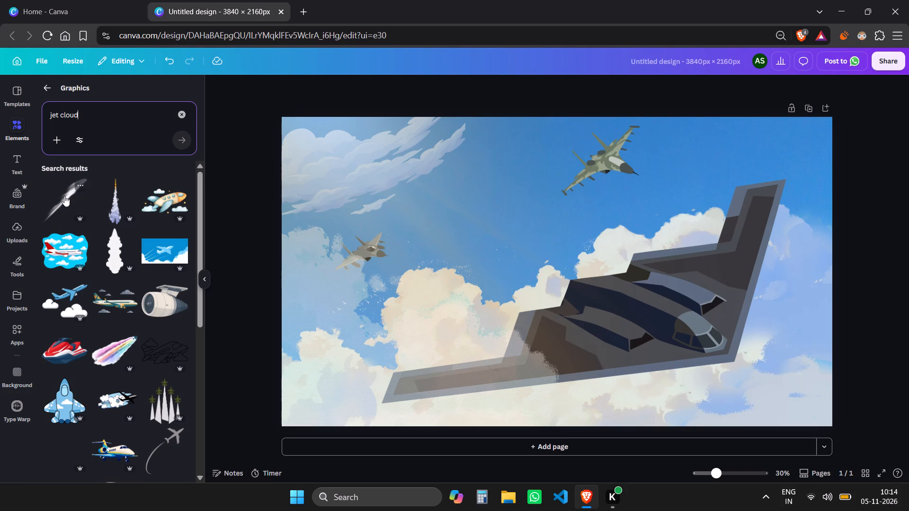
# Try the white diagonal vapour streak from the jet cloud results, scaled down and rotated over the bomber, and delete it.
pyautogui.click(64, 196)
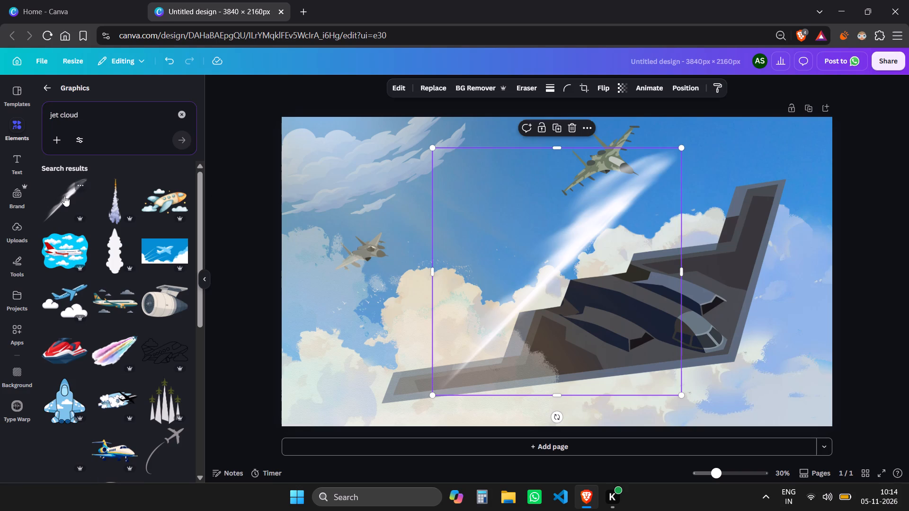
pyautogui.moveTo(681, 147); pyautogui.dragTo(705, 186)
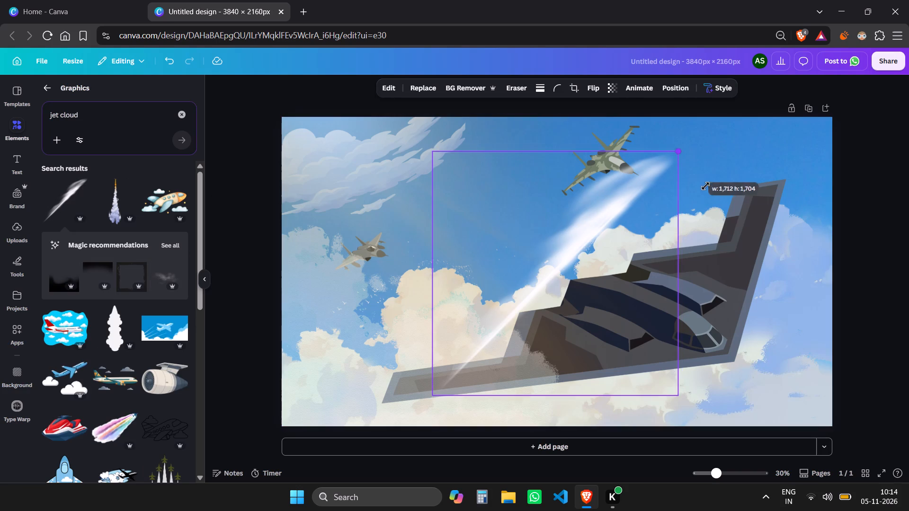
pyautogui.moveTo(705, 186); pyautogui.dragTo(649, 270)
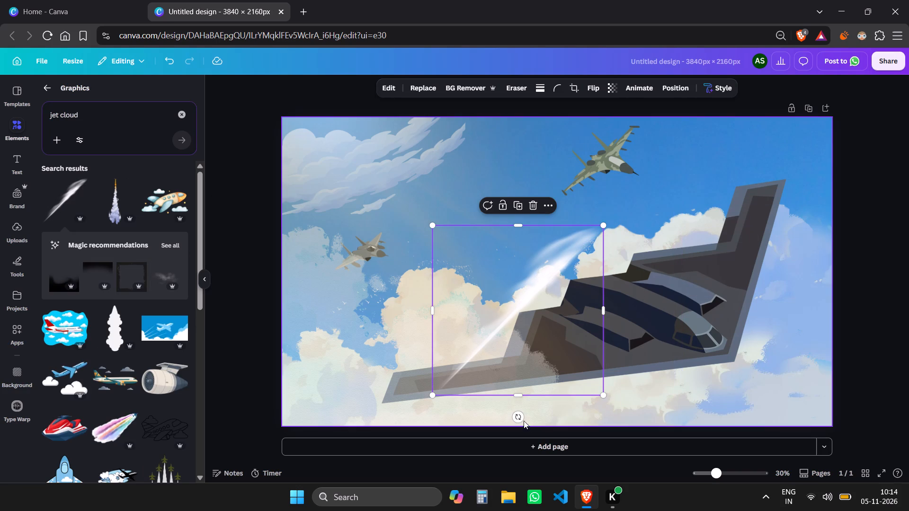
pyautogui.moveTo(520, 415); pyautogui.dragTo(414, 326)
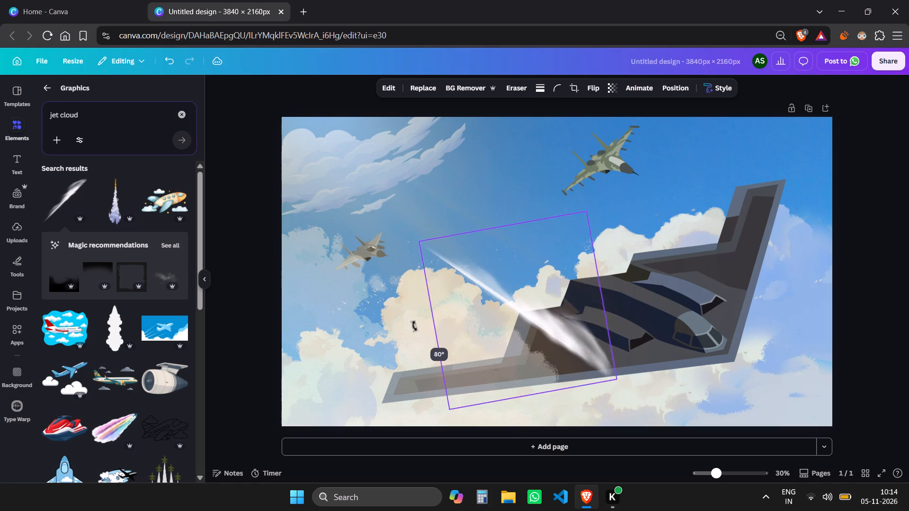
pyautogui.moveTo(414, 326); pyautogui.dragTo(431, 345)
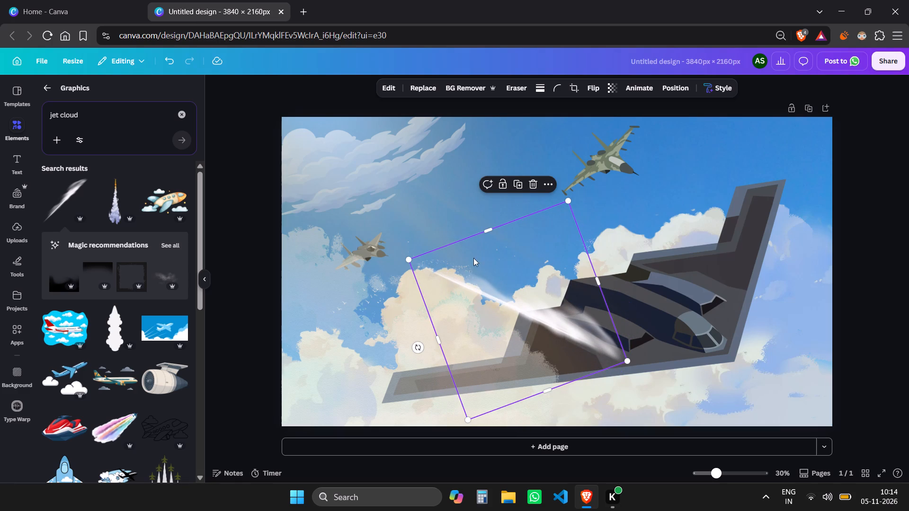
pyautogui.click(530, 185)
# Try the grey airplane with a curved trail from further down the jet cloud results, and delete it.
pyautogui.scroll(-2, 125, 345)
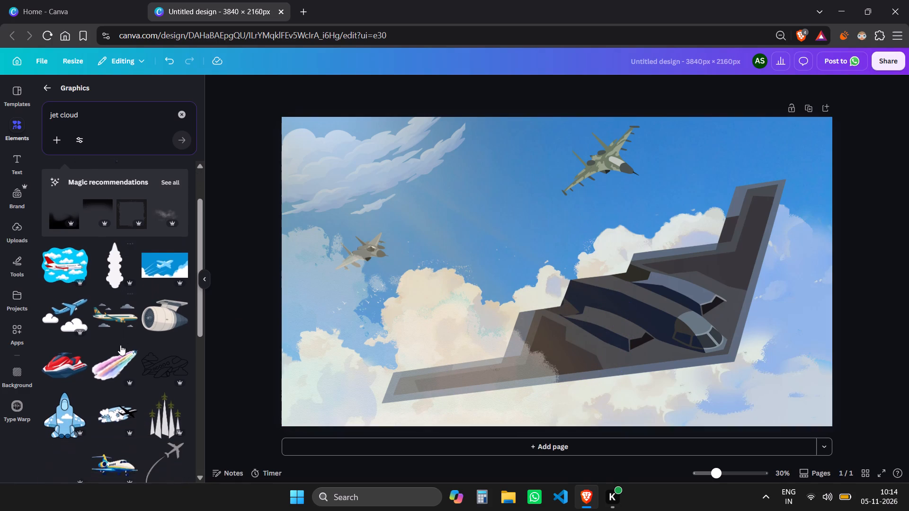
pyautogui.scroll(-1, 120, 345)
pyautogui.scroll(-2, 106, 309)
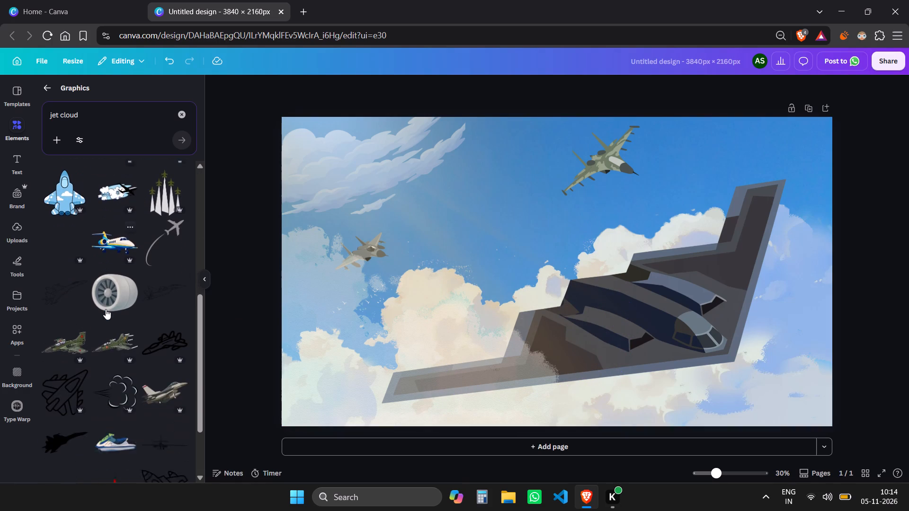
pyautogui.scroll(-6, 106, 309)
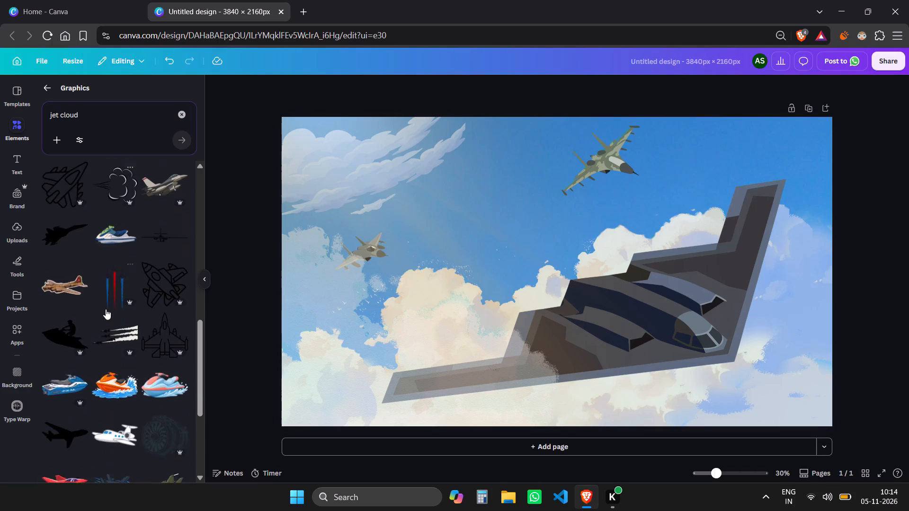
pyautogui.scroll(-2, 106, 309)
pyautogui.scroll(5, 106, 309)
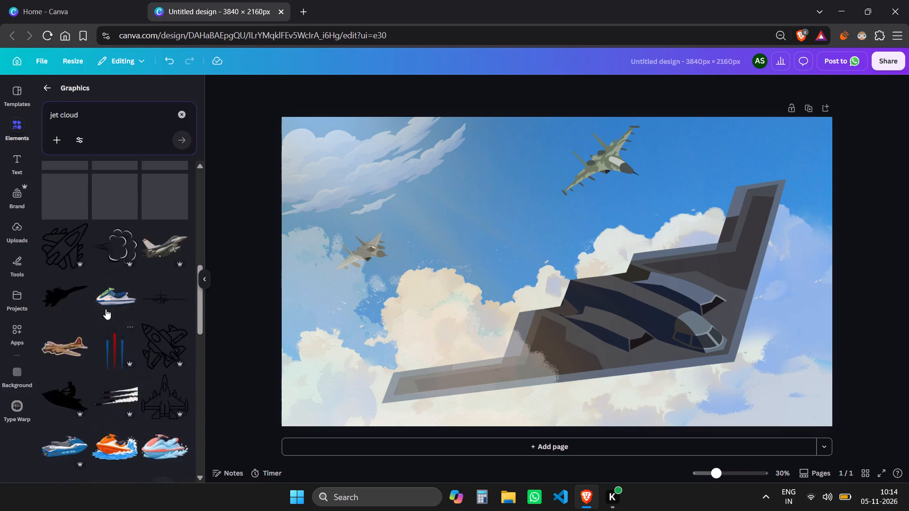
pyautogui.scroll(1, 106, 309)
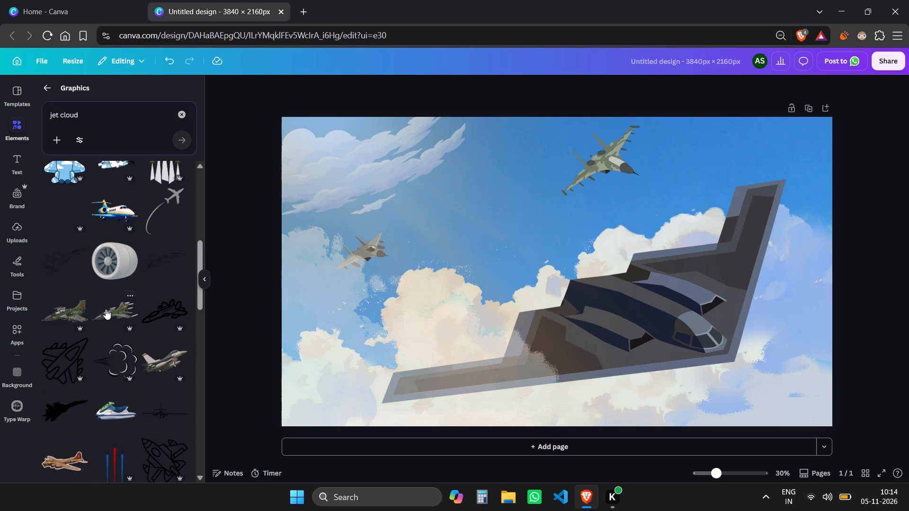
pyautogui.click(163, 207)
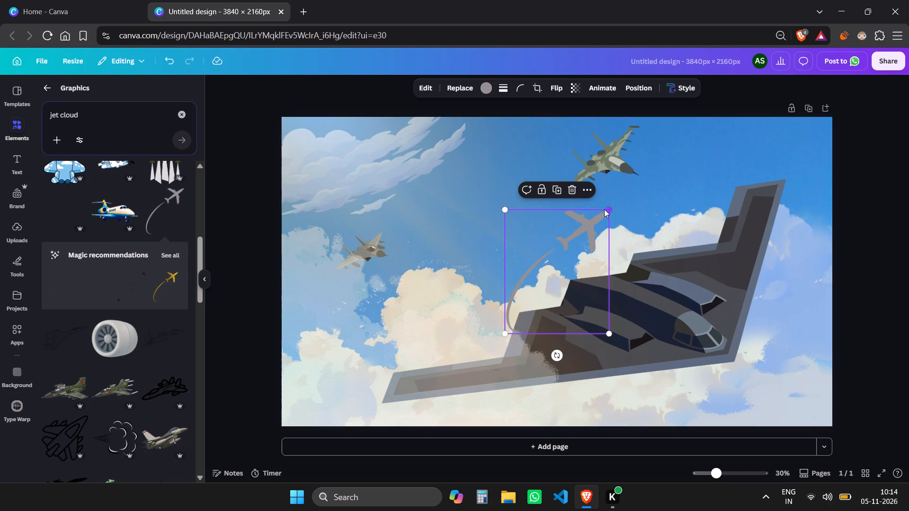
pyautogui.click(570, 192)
# Browse the rest of the jet cloud results for a graphic suitable as a jet's trail.
pyautogui.scroll(-6, 102, 320)
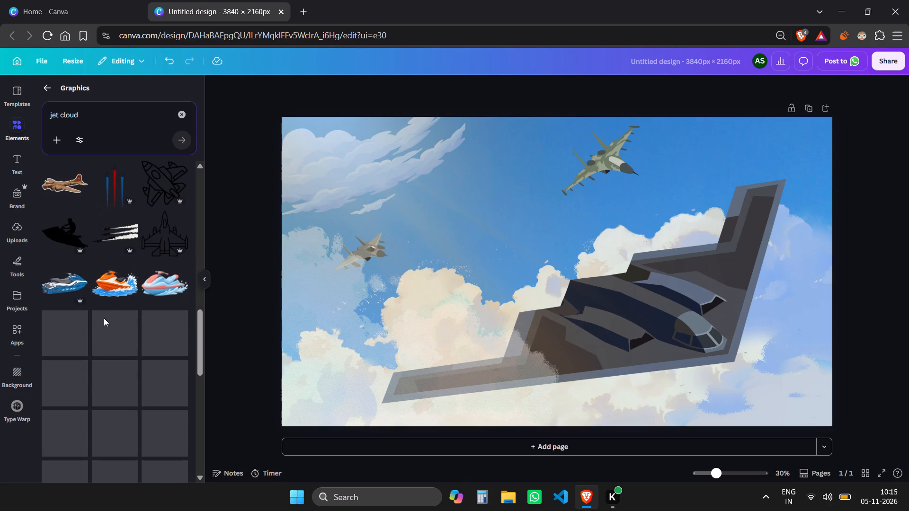
pyautogui.scroll(-7, 104, 317)
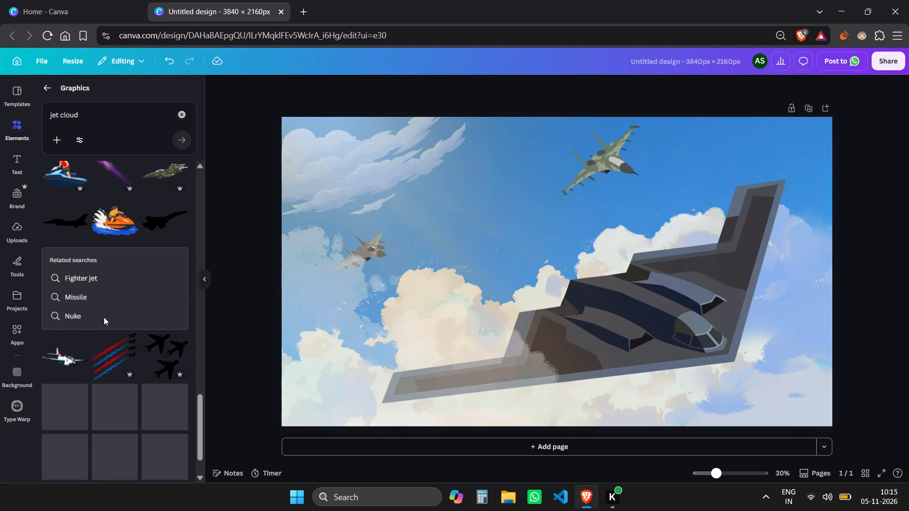
pyautogui.scroll(-5, 104, 317)
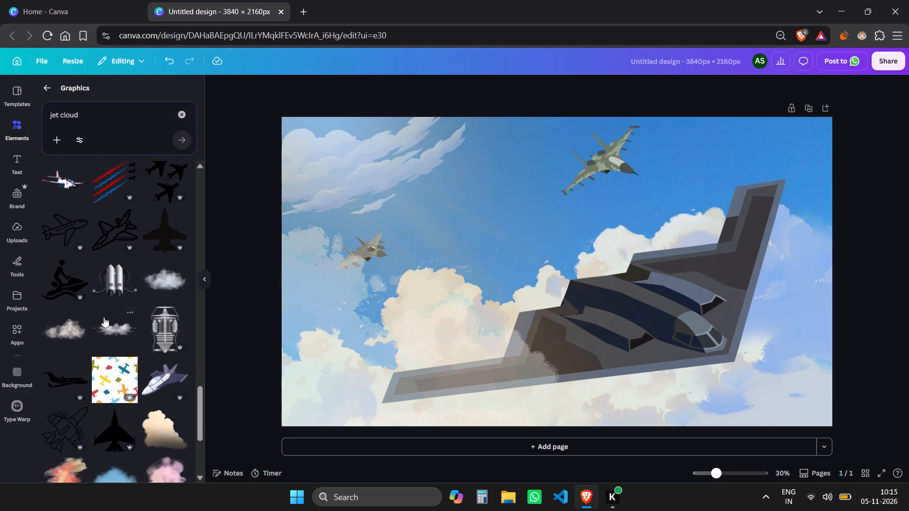
pyautogui.scroll(-1, 104, 317)
pyautogui.scroll(-7, 12, 415)
pyautogui.scroll(-6, 99, 369)
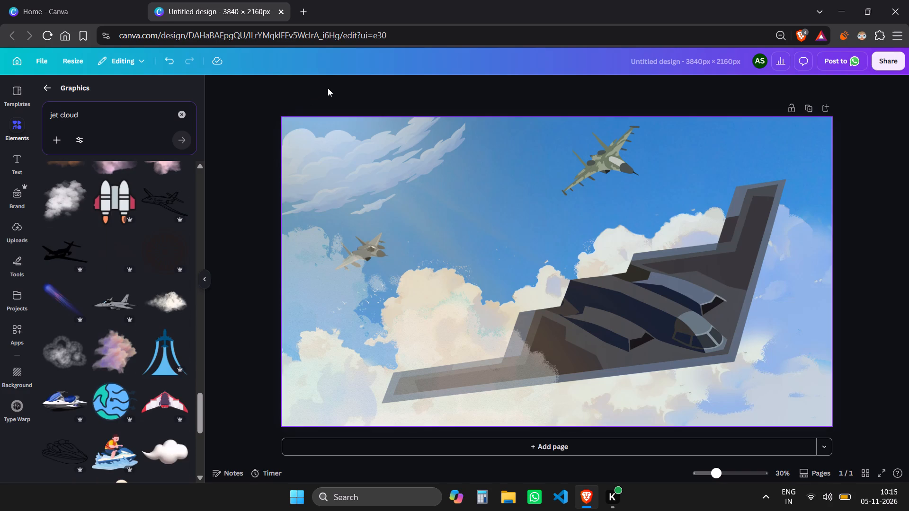
# Search Google in a new browser tab for "what is the graphics name for cloud forms after jet passes".
pyautogui.click(308, 0)
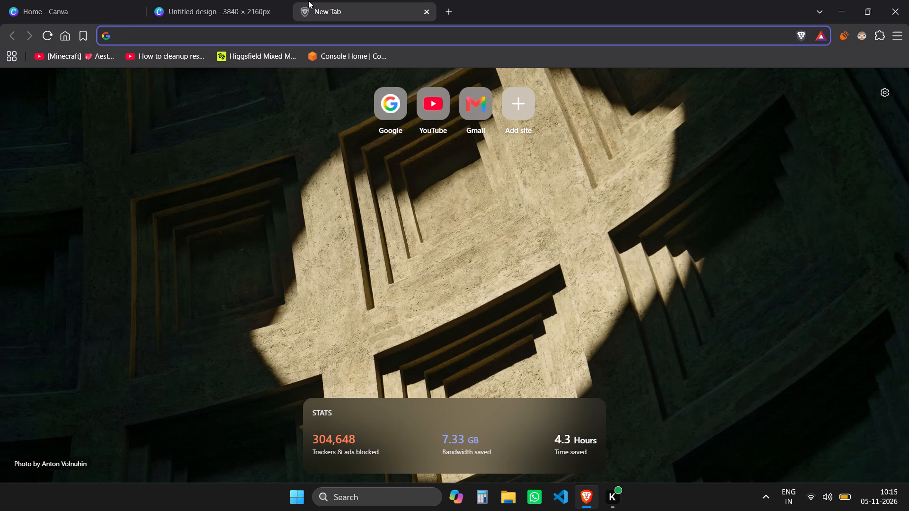
pyautogui.write('what is the')
pyautogui.press('space')
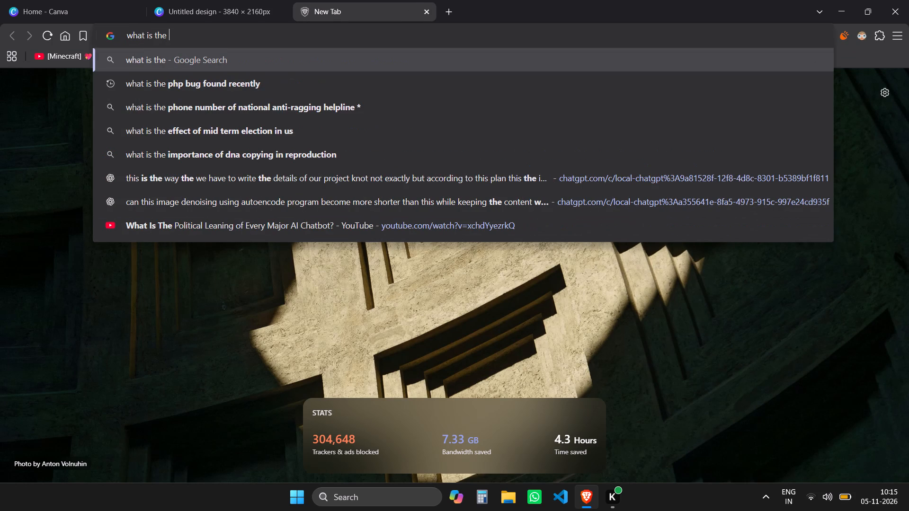
pyautogui.write('graphics name for')
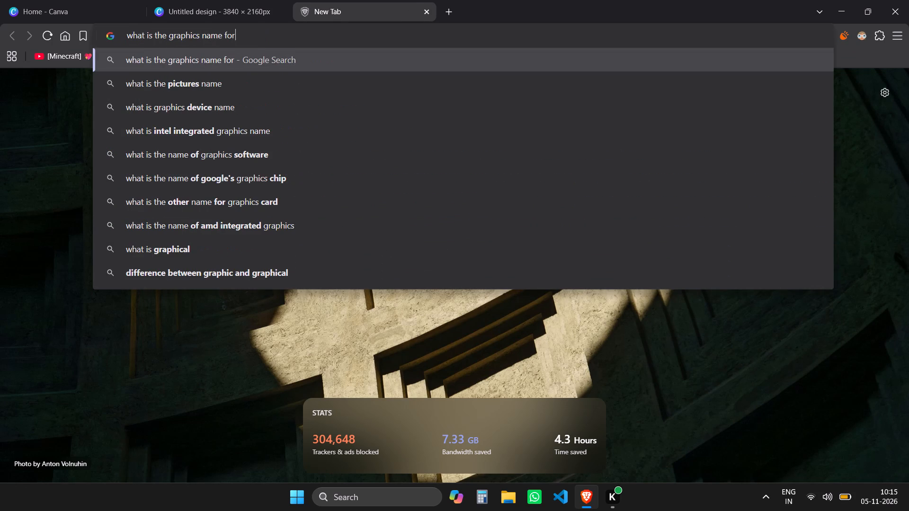
pyautogui.press('space')
pyautogui.write('cloud')
pyautogui.press('space')
pyautogui.write('form')
pyautogui.press('space')
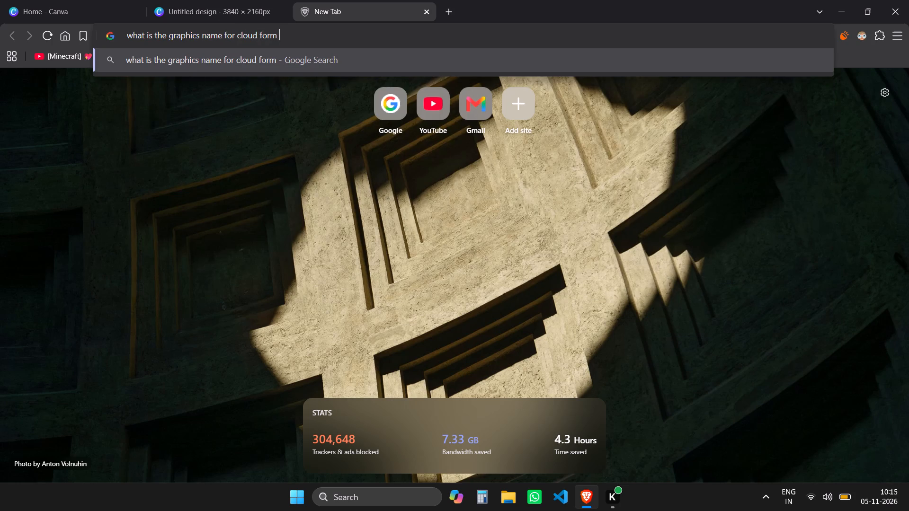
pyautogui.press('BackSpace')
pyautogui.write('s after jet wa')
pyautogui.press('BackSpace')
pyautogui.press('BackSpace')
pyautogui.write('passes')
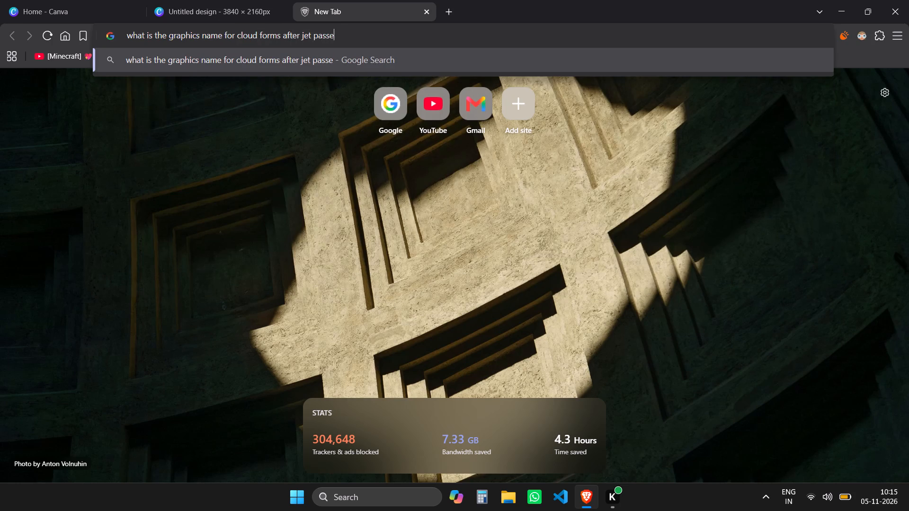
pyautogui.press('space')
pyautogui.press('Return')
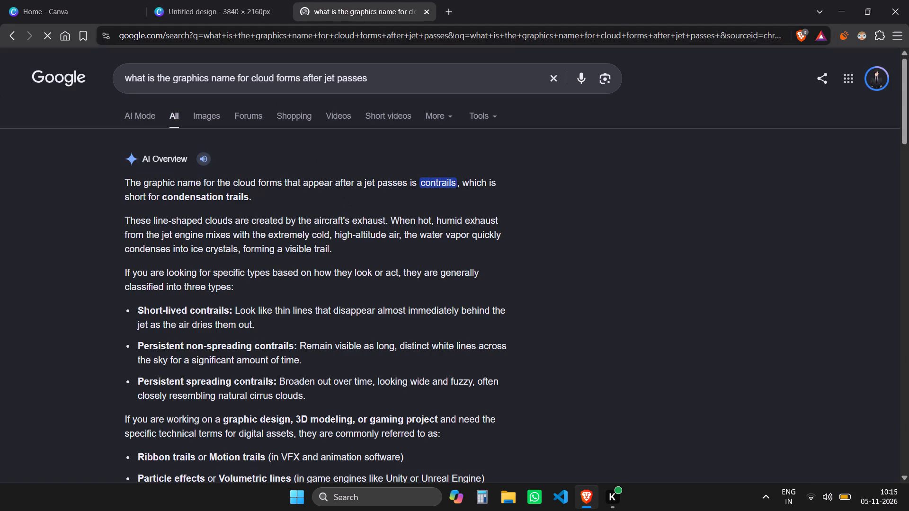
# Return to the Canva design and search the graphics for "contrails".
pyautogui.click(177, 0)
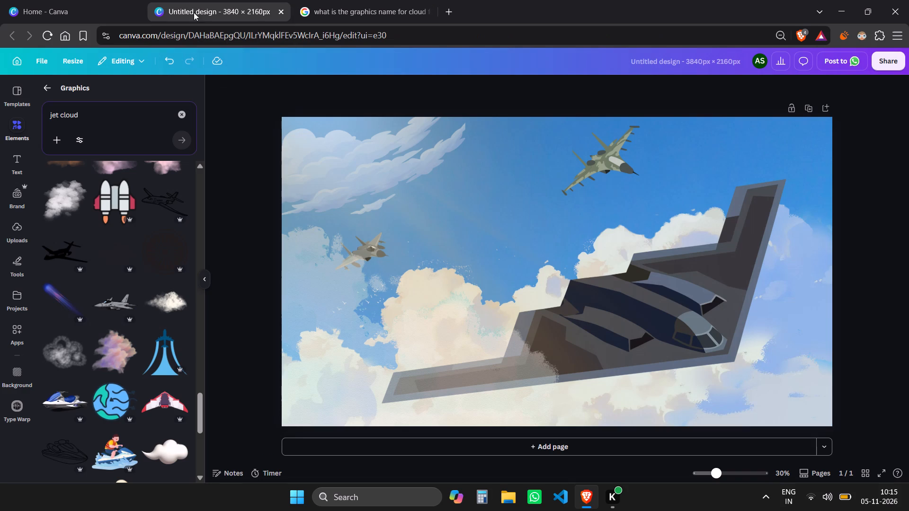
pyautogui.click(186, 111)
pyautogui.write('con')
pyautogui.write('tr')
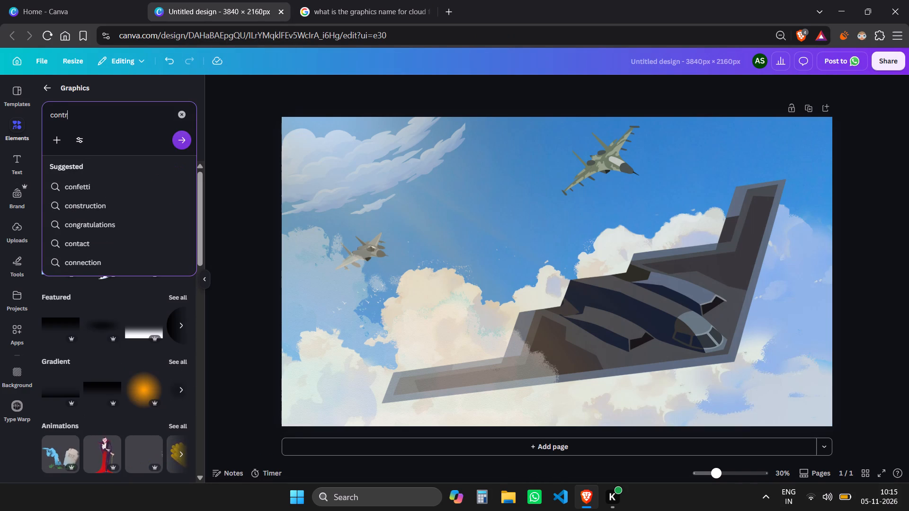
pyautogui.press('a')
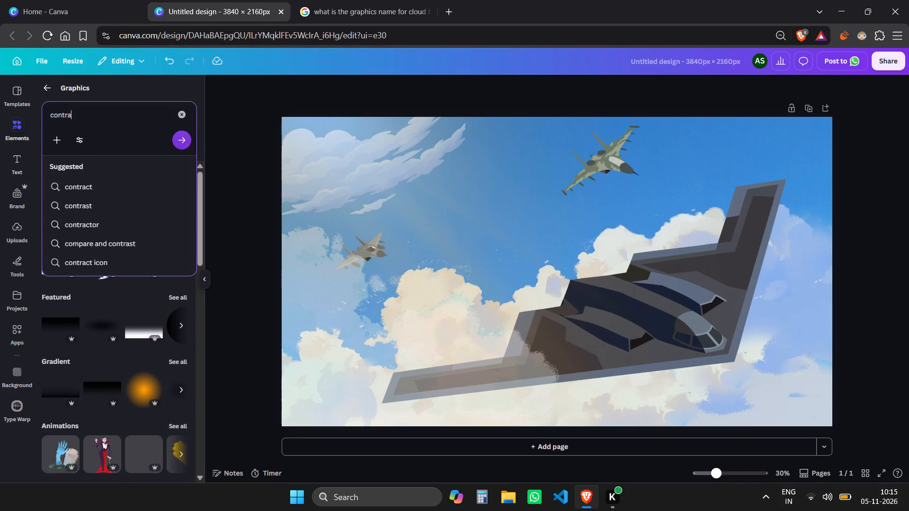
pyautogui.write('ils')
pyautogui.press('Return')
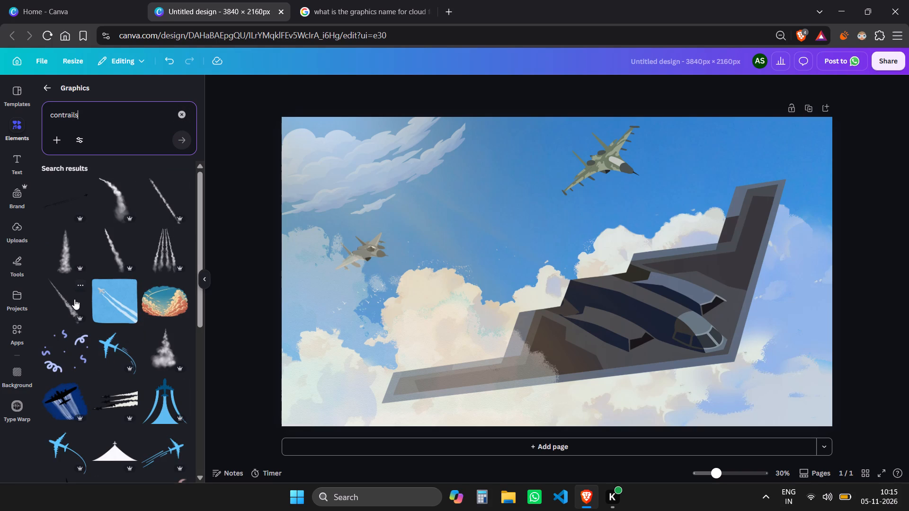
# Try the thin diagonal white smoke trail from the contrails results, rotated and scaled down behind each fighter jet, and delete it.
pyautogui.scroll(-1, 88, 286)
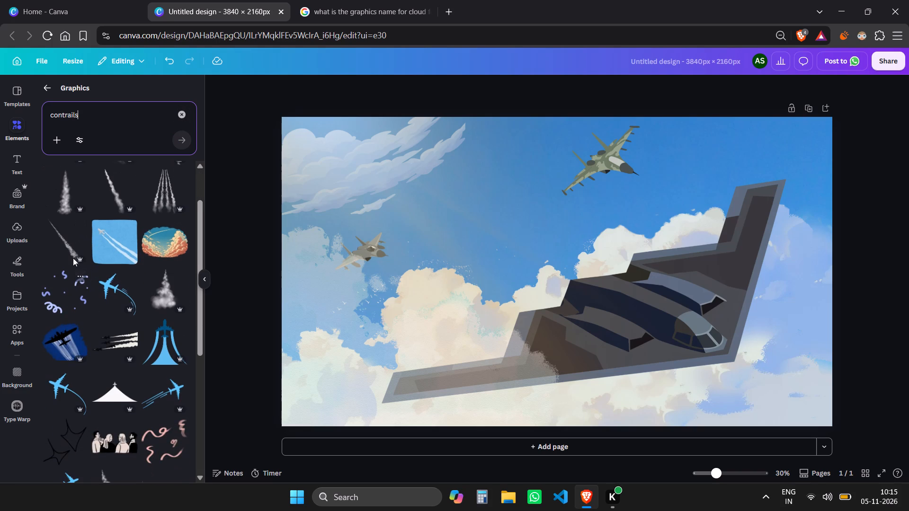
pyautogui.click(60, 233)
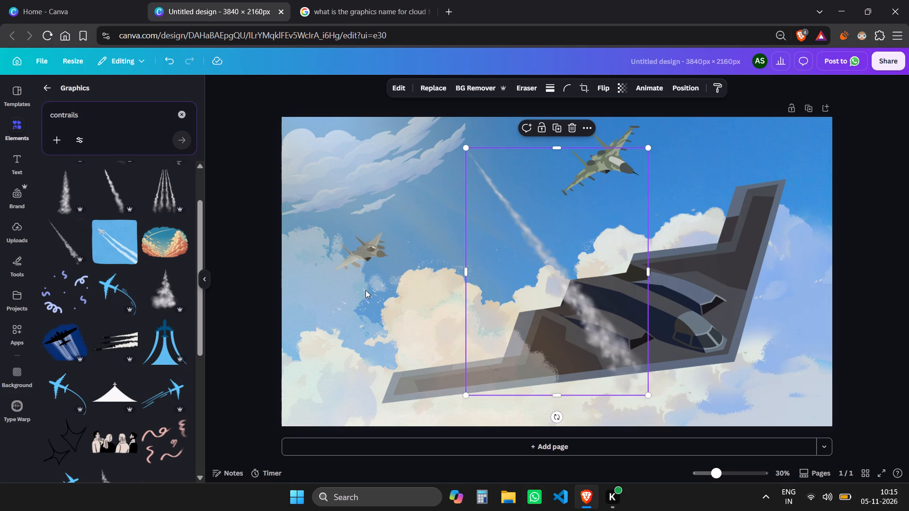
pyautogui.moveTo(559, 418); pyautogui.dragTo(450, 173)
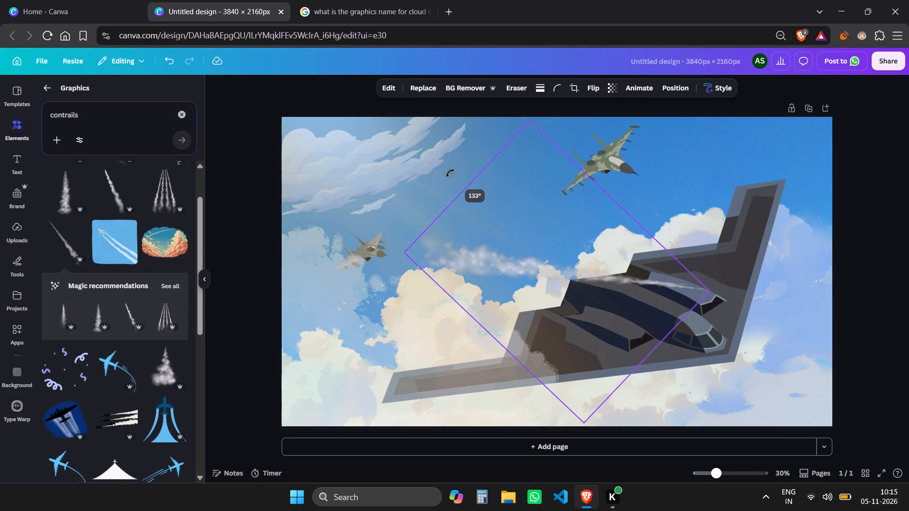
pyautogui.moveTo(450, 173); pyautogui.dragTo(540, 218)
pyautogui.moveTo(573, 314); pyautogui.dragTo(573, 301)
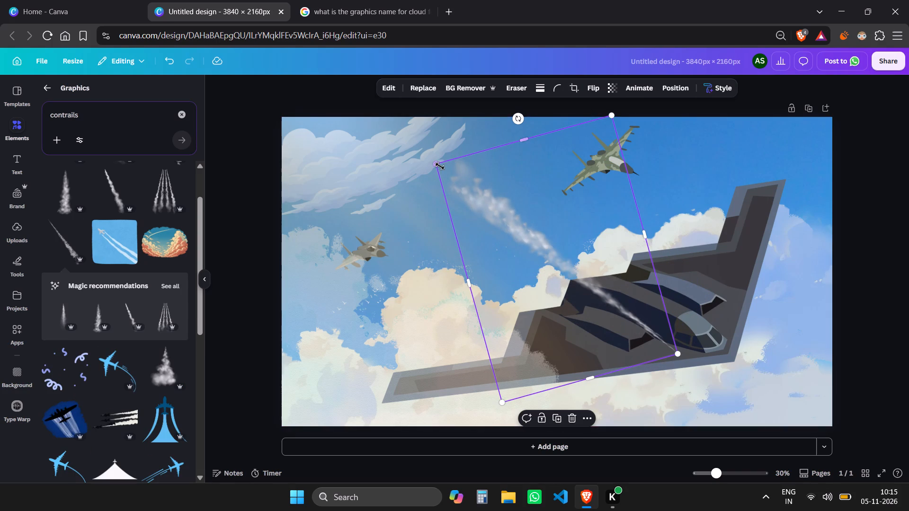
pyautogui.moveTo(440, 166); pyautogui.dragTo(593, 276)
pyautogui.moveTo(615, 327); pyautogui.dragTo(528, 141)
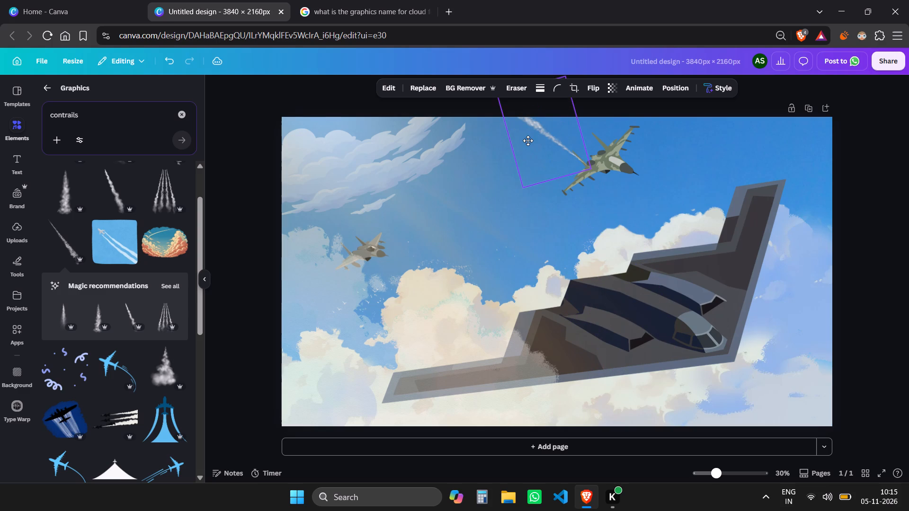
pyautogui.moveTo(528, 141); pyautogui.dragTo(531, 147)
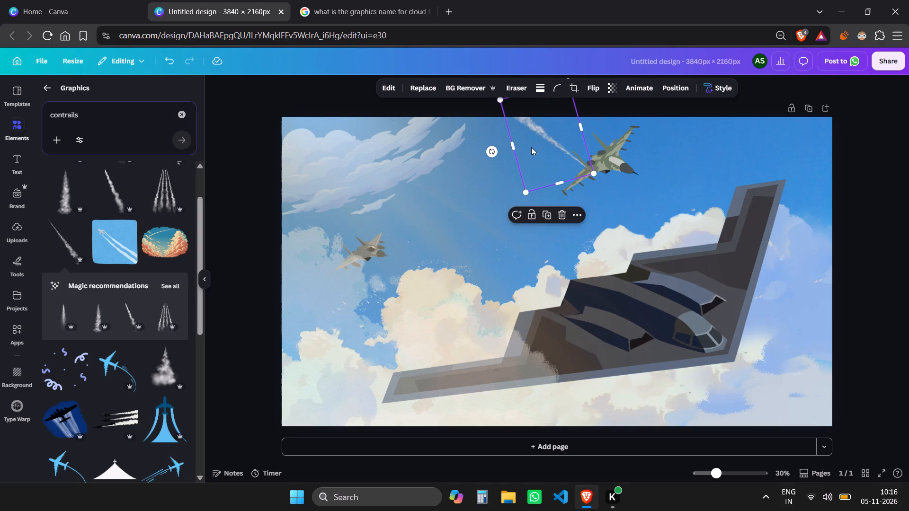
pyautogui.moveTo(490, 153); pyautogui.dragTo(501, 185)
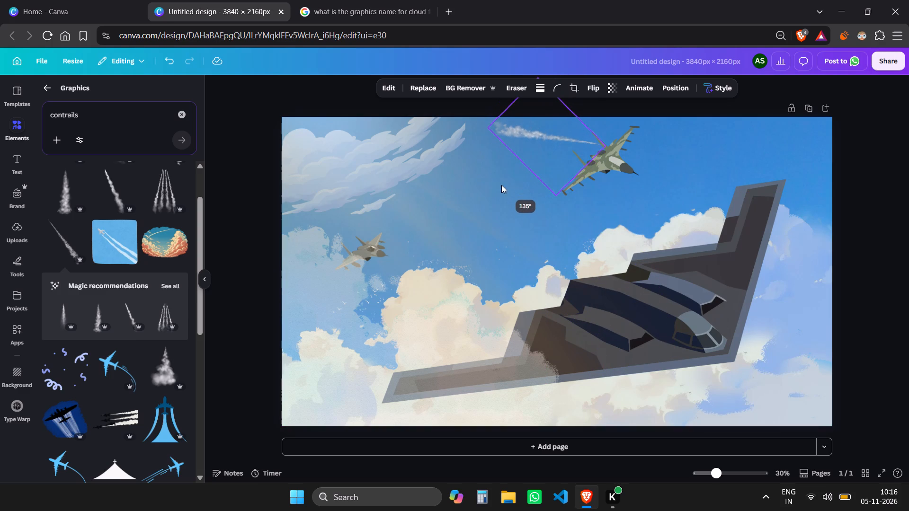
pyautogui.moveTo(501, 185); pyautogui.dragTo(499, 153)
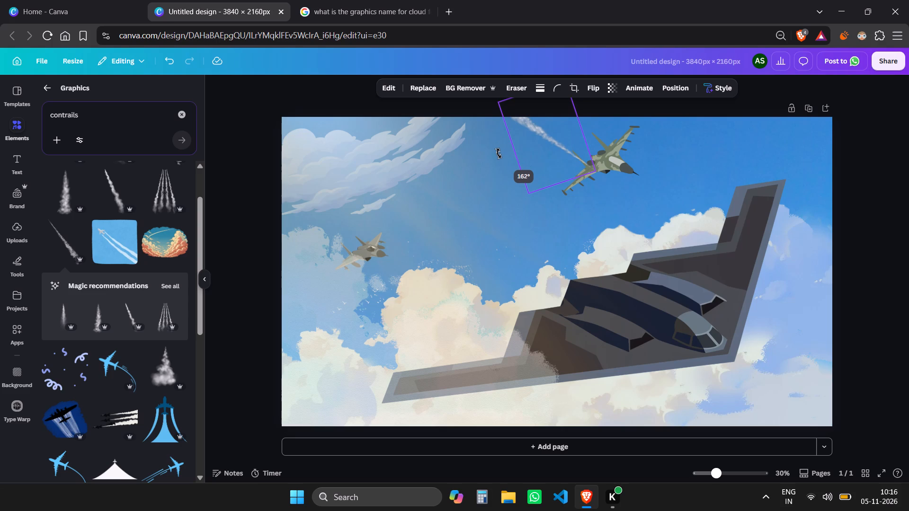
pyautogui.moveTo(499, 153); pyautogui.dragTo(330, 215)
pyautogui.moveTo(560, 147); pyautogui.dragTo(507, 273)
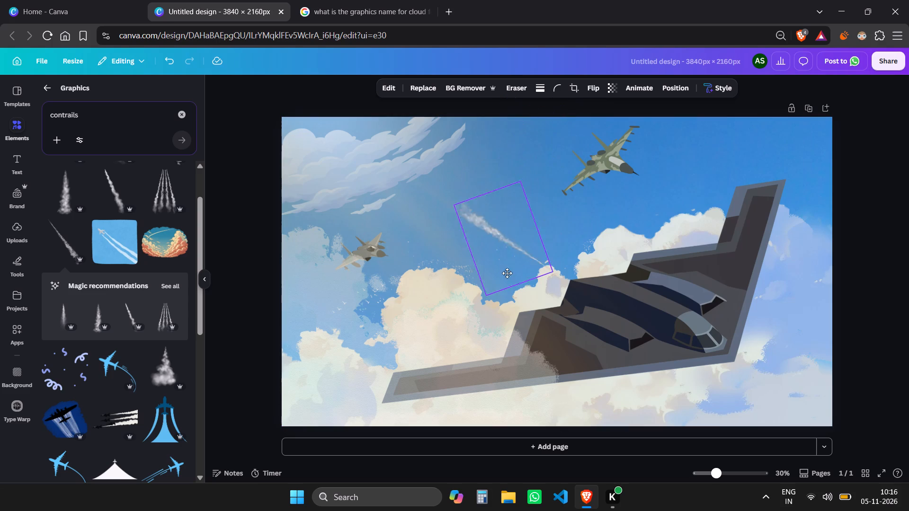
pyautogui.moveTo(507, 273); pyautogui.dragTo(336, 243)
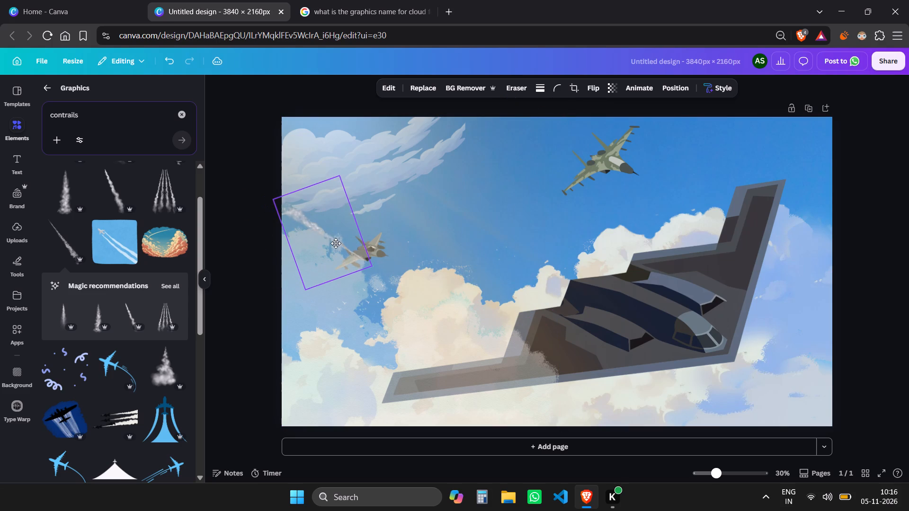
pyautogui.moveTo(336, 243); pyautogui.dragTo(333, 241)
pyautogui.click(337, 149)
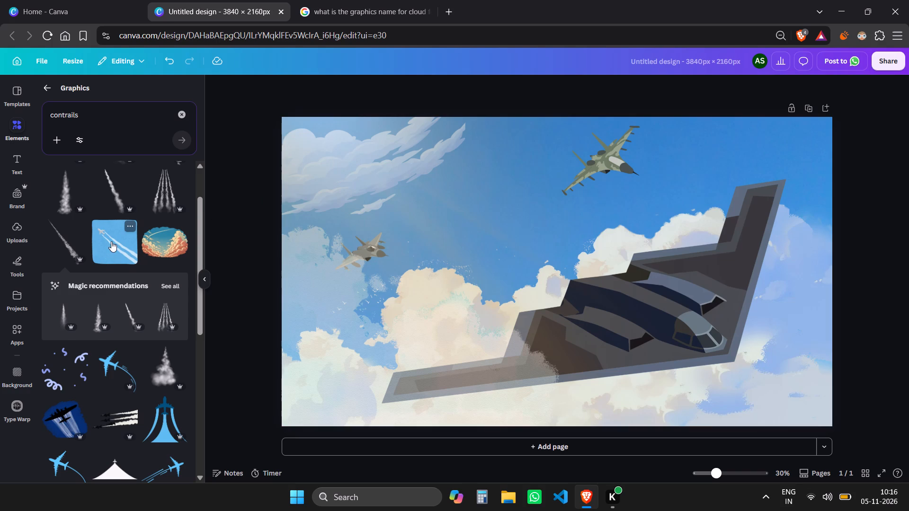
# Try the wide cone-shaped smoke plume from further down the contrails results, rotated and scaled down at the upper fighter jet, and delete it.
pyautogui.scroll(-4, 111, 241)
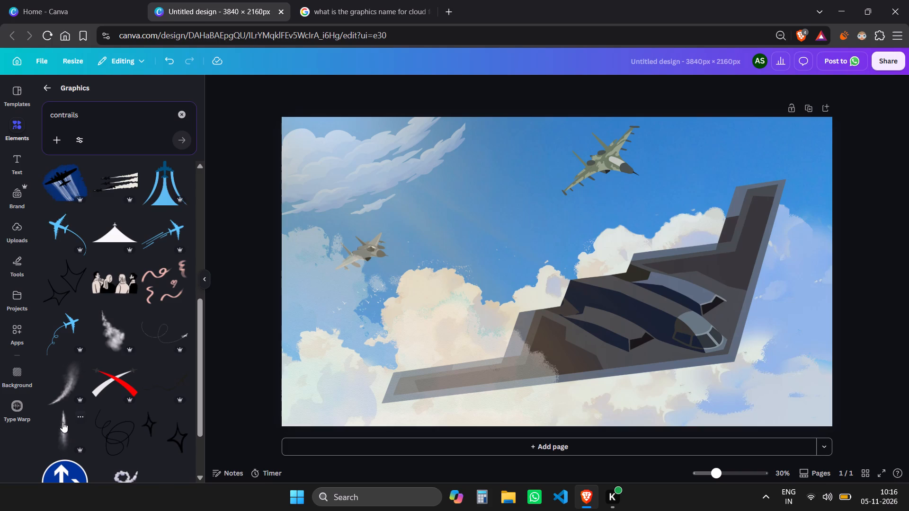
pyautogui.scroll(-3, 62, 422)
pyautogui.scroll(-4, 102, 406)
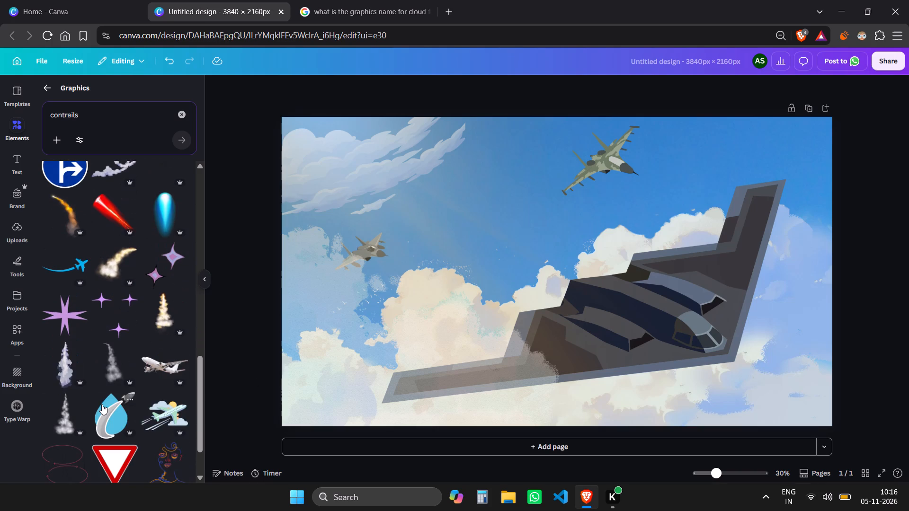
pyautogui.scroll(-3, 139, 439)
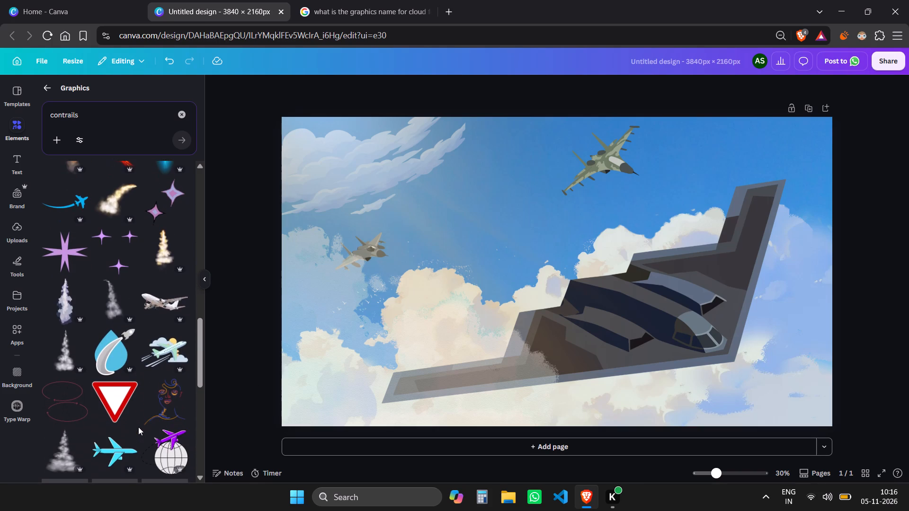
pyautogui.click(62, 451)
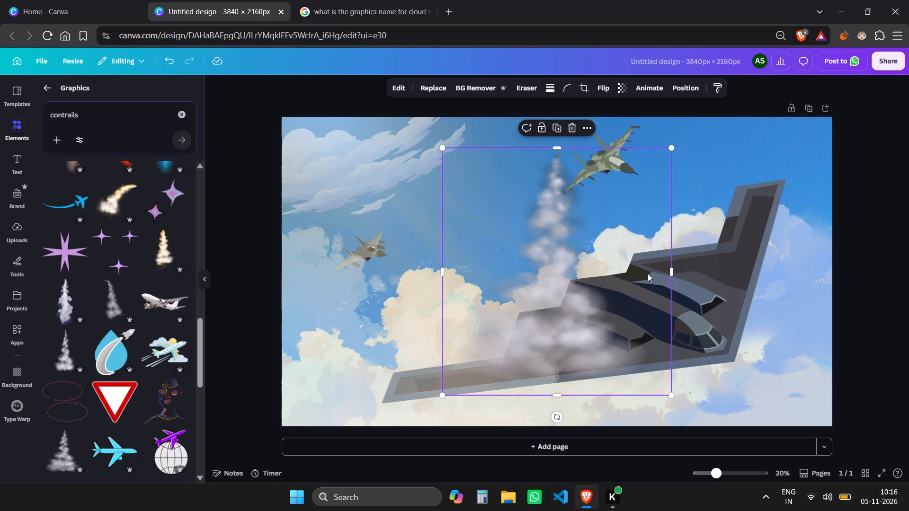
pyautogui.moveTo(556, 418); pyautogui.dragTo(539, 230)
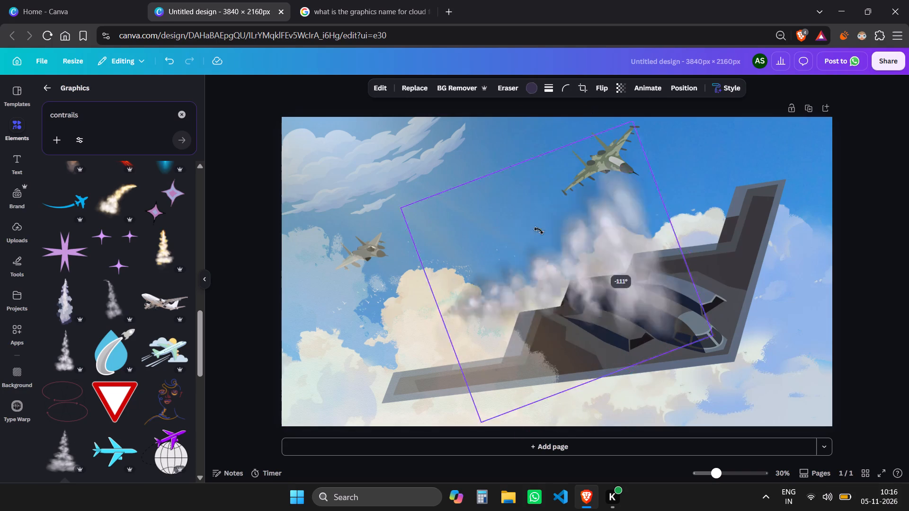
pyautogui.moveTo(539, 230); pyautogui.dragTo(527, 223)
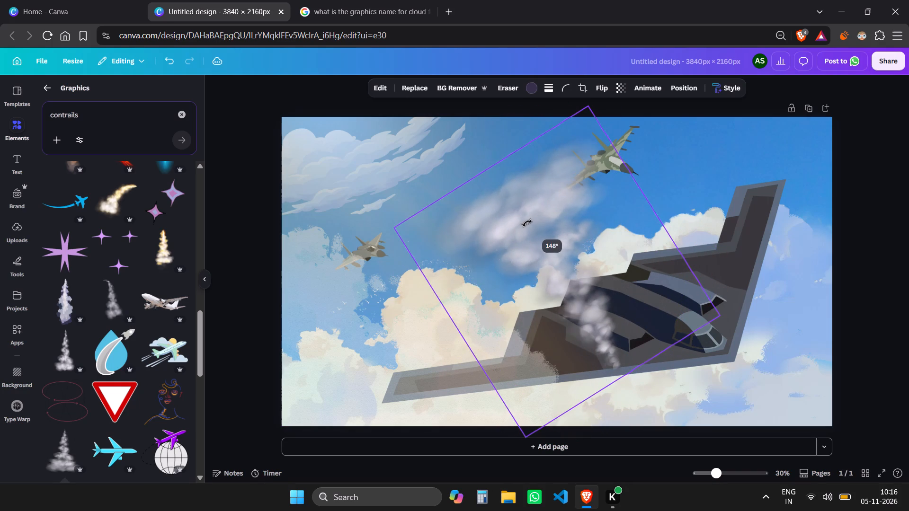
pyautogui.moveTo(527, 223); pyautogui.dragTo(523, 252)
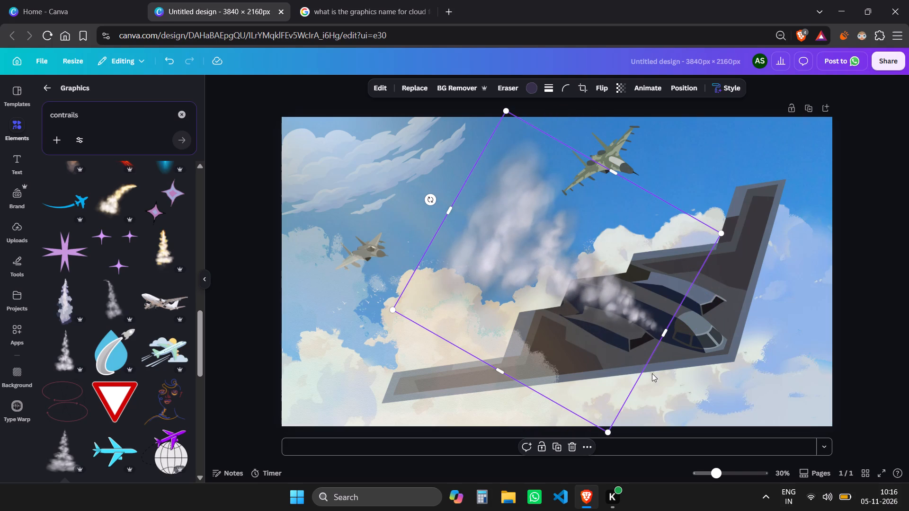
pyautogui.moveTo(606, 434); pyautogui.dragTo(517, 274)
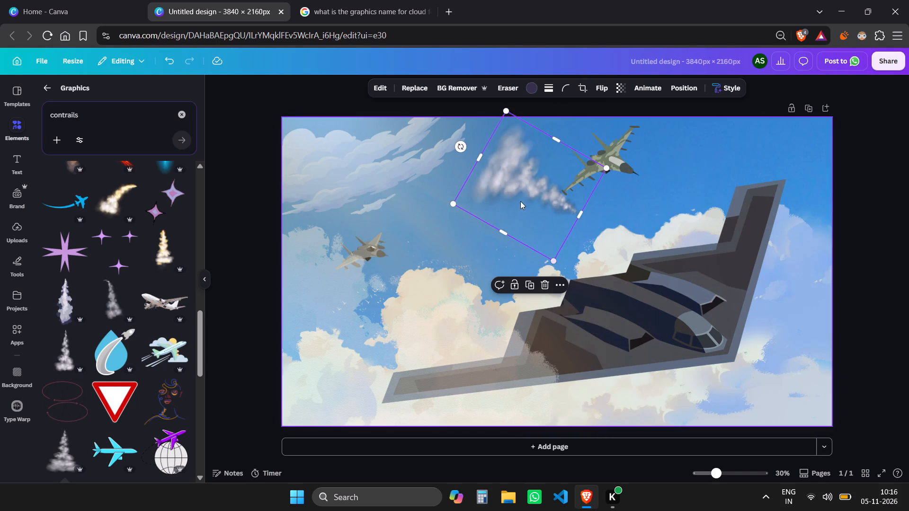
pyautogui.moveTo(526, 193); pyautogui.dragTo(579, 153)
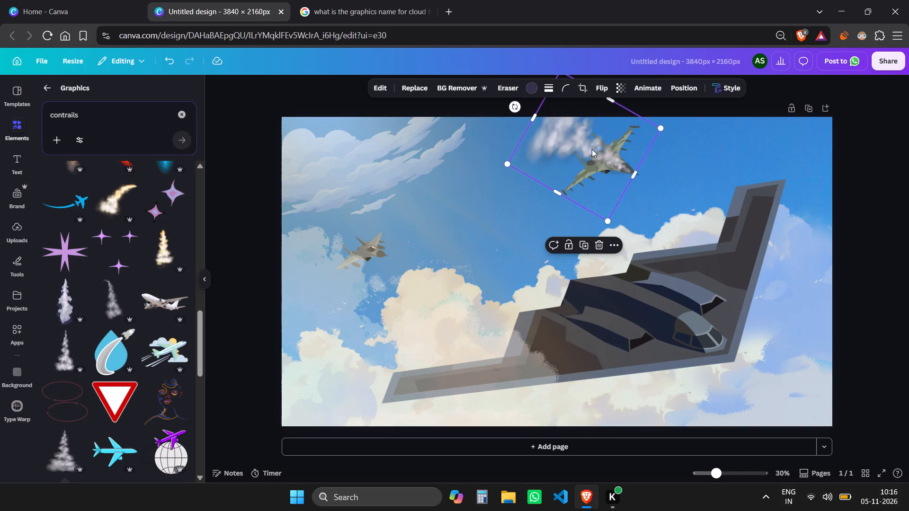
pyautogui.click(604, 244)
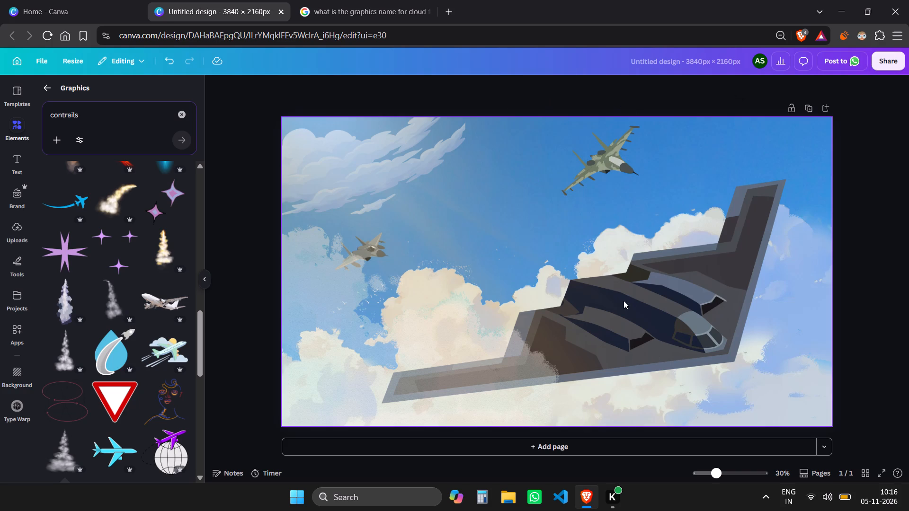
# Browse the rest of the contrails results for a graphic suitable as a trail behind the fighter jets.
pyautogui.scroll(-4, 170, 414)
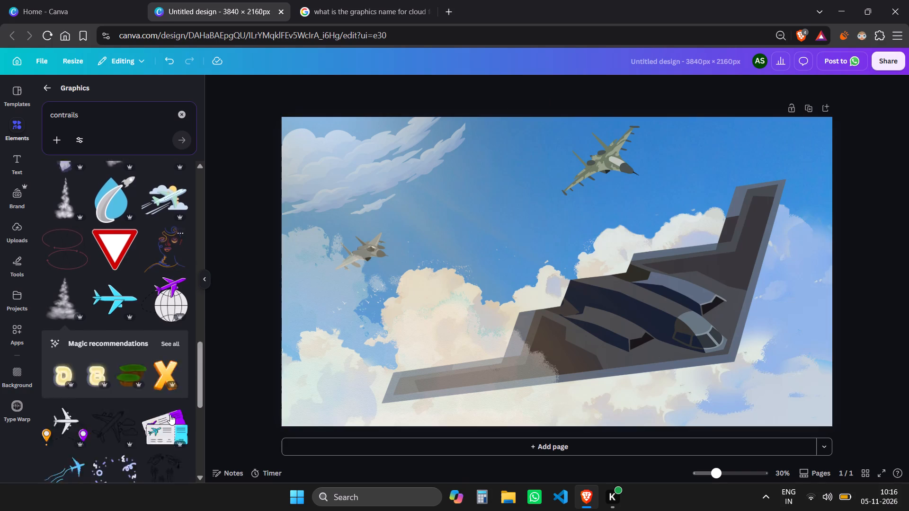
pyautogui.scroll(-6, 169, 409)
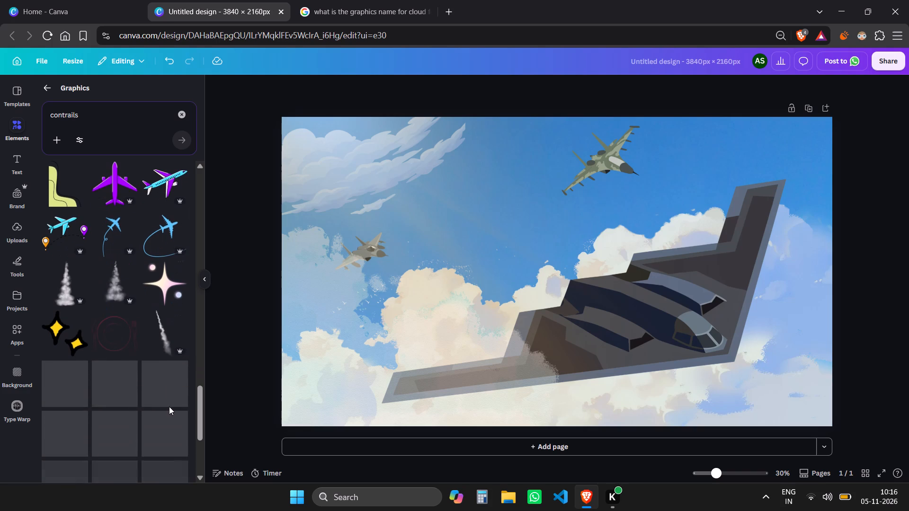
pyautogui.scroll(-5, 169, 406)
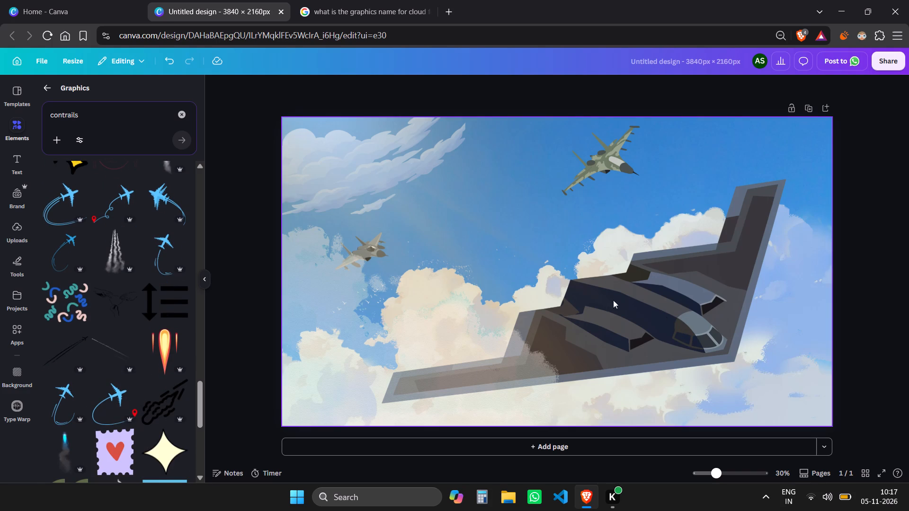
pyautogui.scroll(-4, 107, 399)
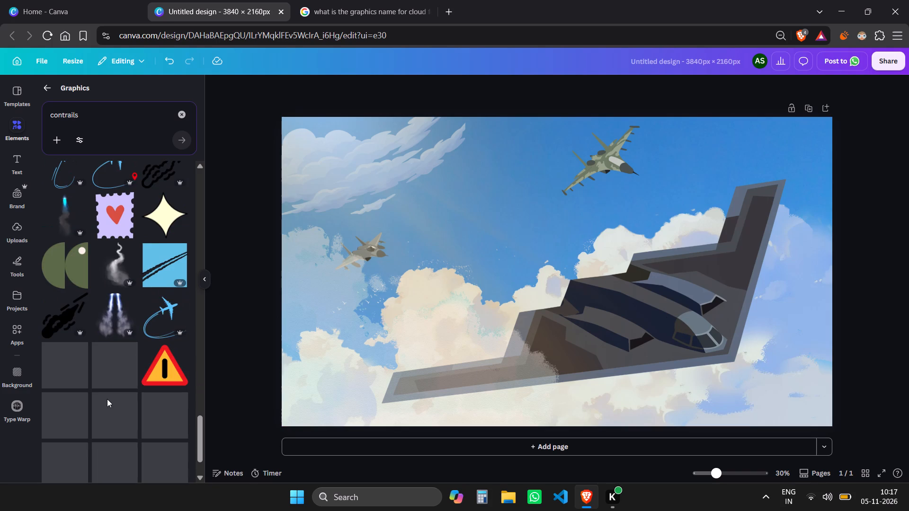
pyautogui.scroll(-1, 115, 391)
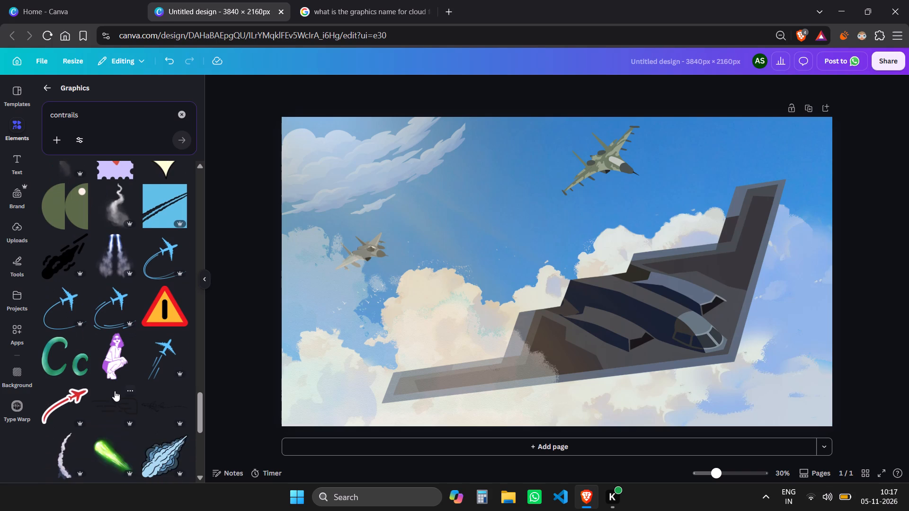
pyautogui.scroll(-3, 115, 391)
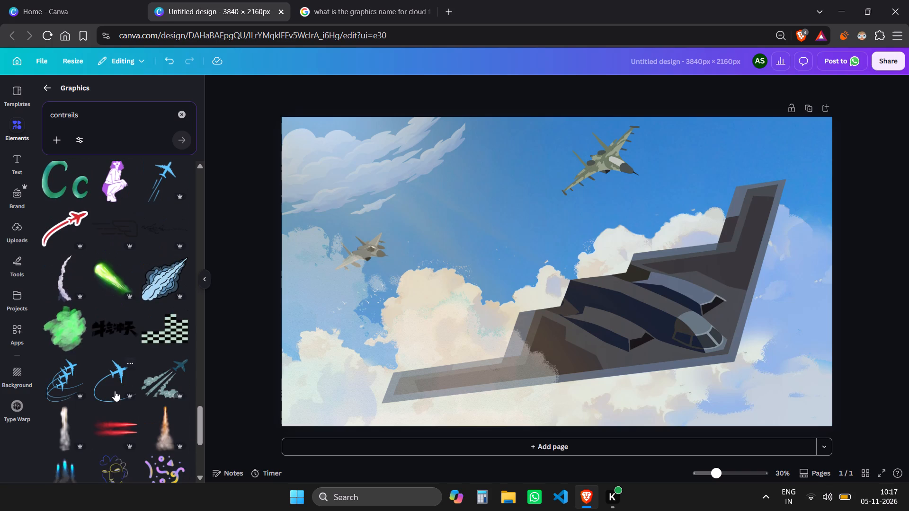
pyautogui.scroll(-3, 115, 391)
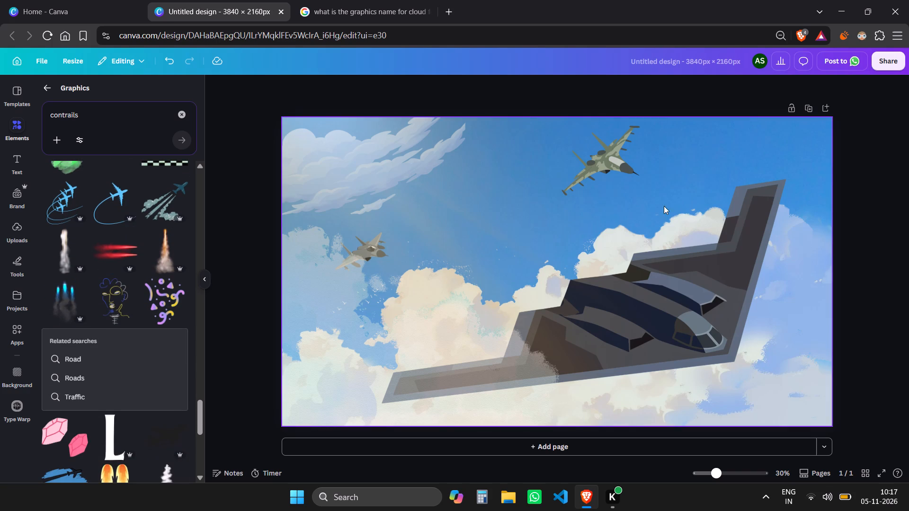
pyautogui.click(618, 159)
pyautogui.click(605, 171)
pyautogui.scroll(-4, 187, 403)
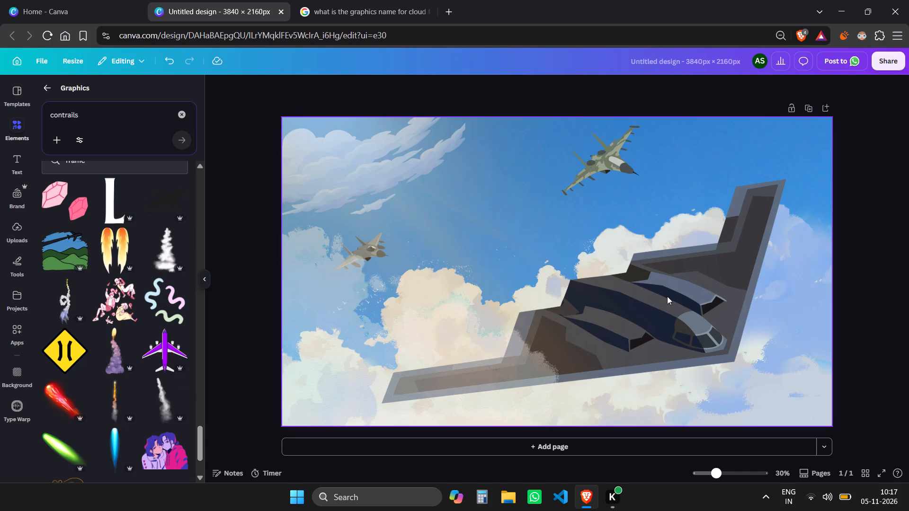
pyautogui.click(491, 215)
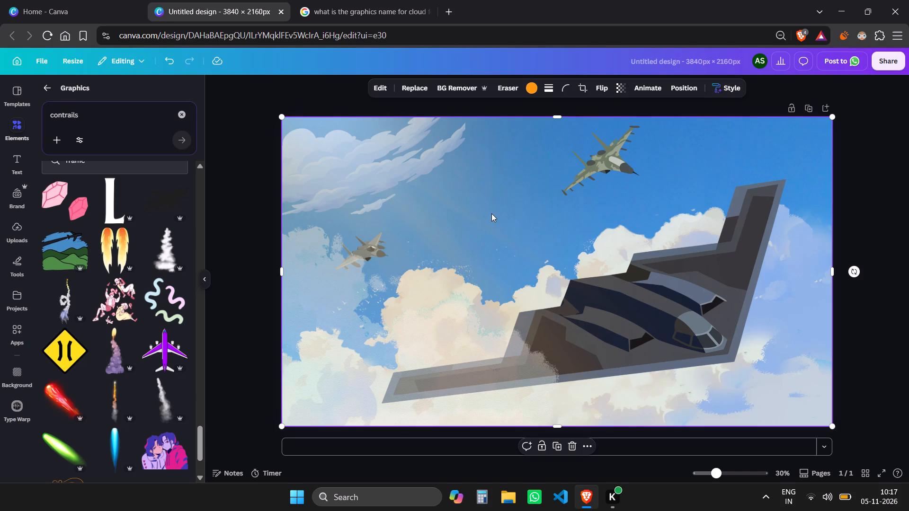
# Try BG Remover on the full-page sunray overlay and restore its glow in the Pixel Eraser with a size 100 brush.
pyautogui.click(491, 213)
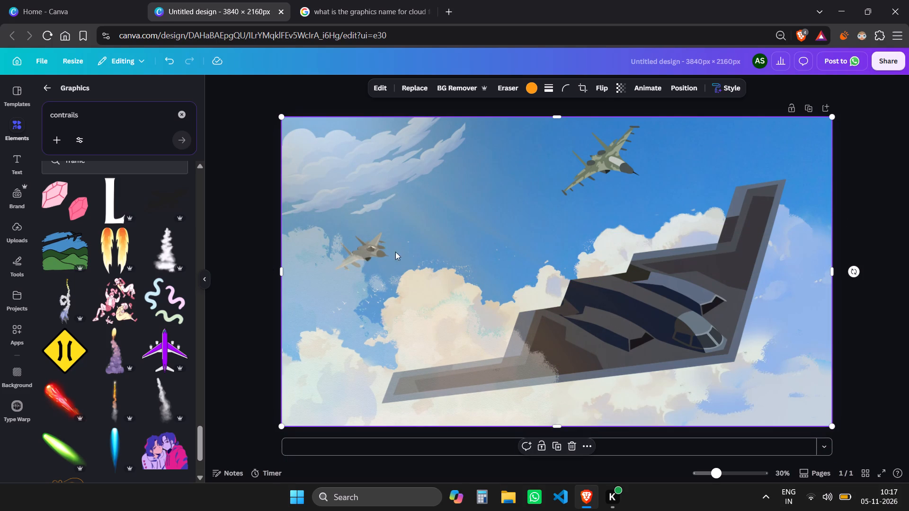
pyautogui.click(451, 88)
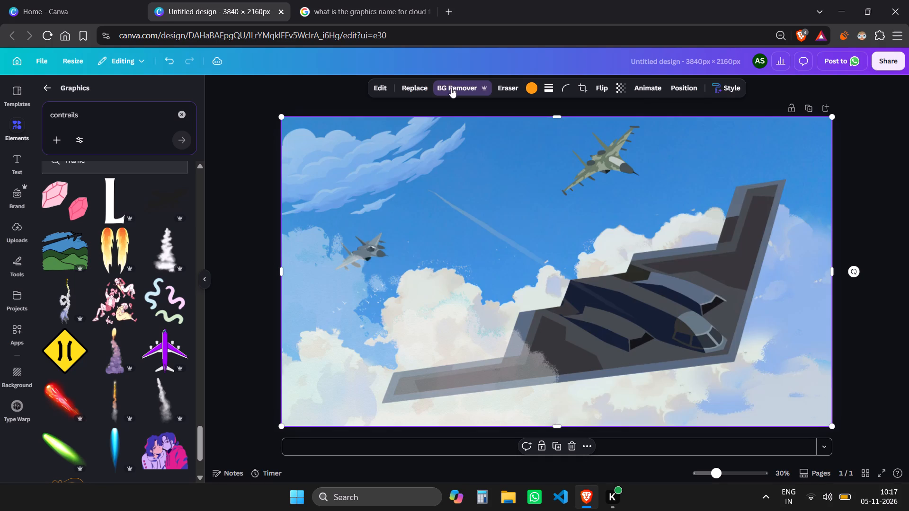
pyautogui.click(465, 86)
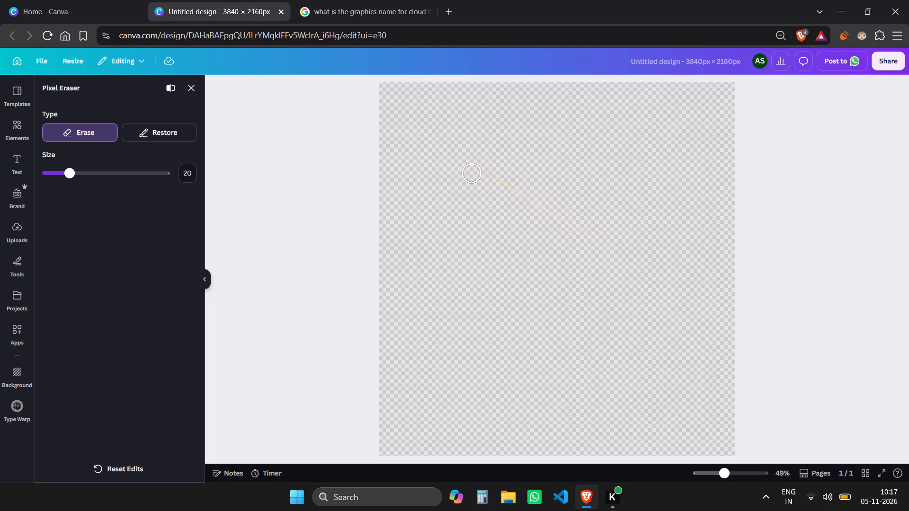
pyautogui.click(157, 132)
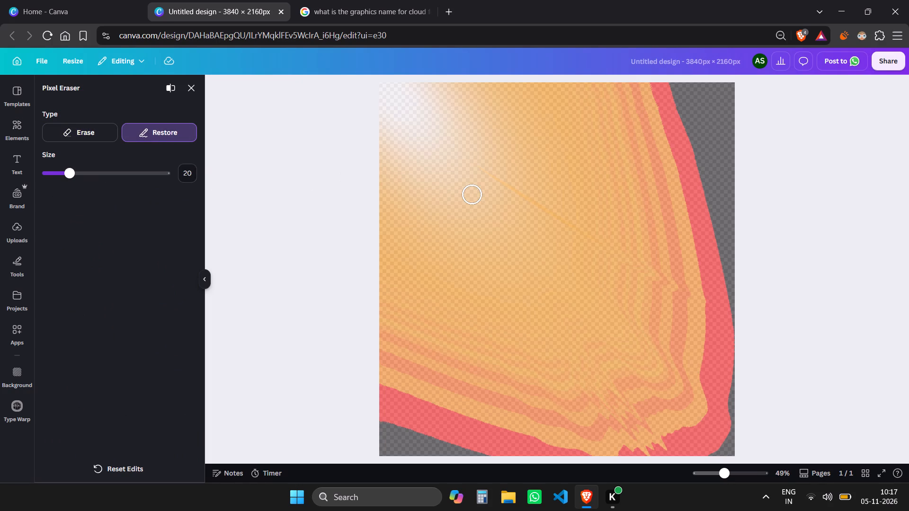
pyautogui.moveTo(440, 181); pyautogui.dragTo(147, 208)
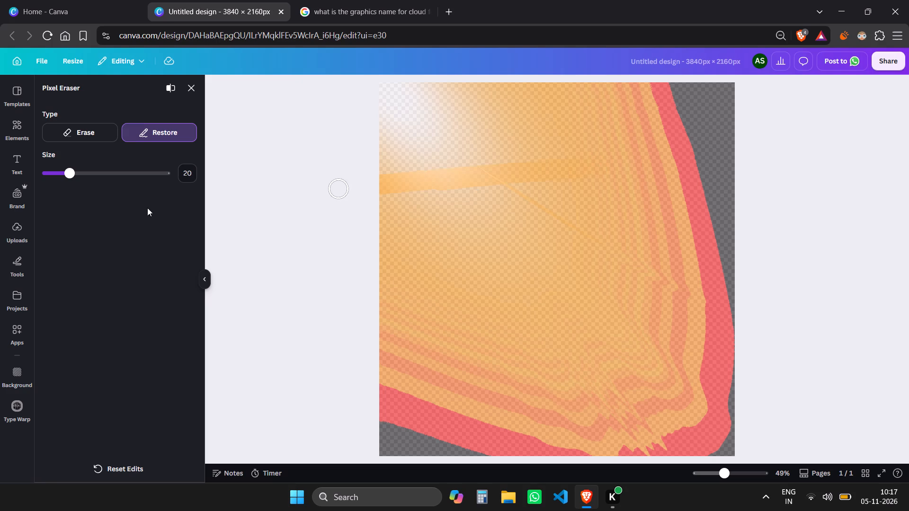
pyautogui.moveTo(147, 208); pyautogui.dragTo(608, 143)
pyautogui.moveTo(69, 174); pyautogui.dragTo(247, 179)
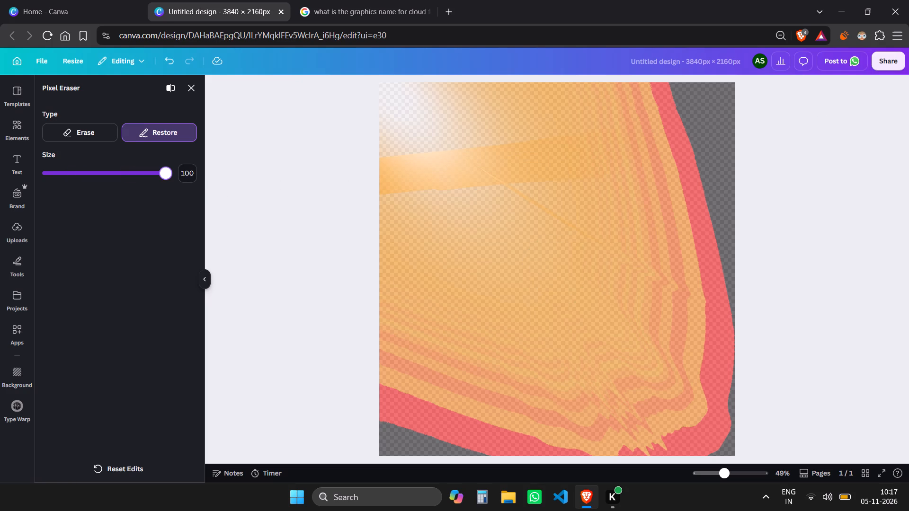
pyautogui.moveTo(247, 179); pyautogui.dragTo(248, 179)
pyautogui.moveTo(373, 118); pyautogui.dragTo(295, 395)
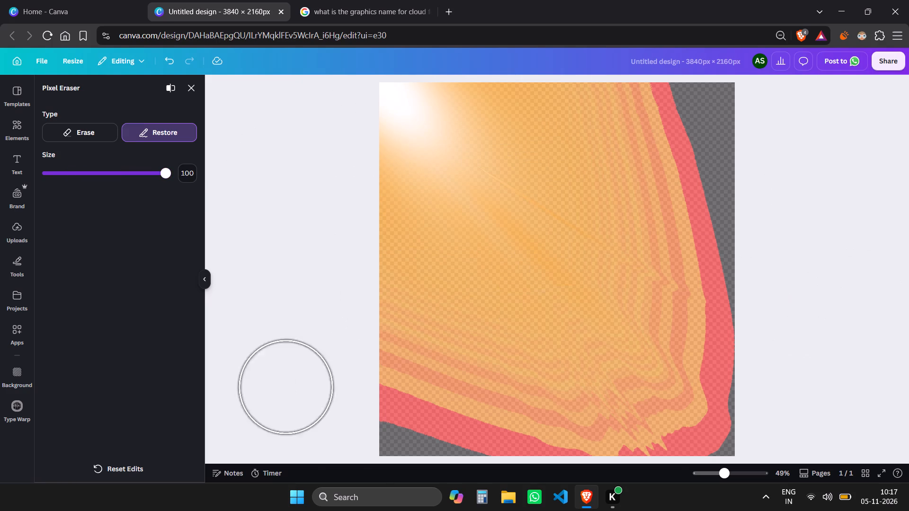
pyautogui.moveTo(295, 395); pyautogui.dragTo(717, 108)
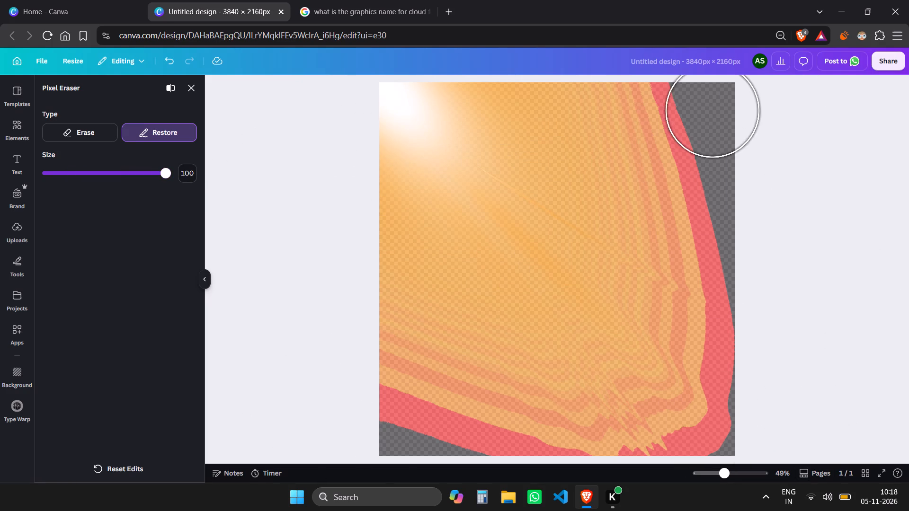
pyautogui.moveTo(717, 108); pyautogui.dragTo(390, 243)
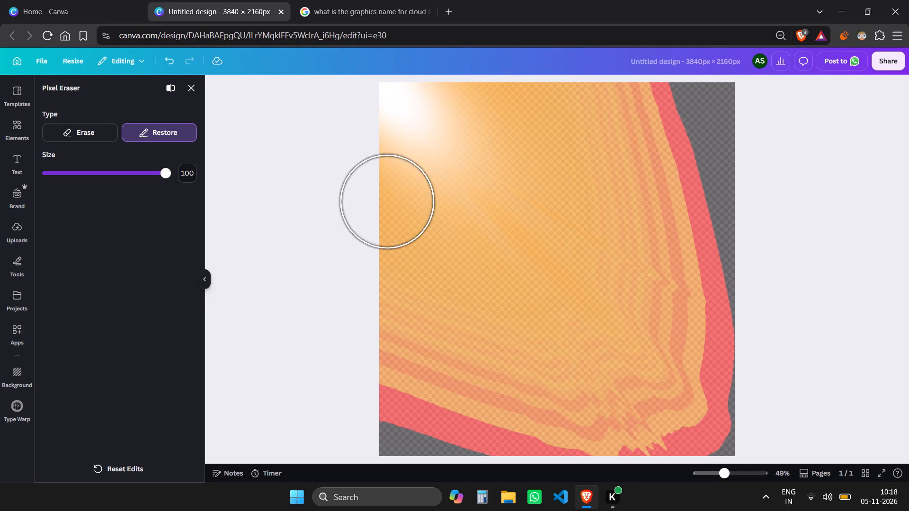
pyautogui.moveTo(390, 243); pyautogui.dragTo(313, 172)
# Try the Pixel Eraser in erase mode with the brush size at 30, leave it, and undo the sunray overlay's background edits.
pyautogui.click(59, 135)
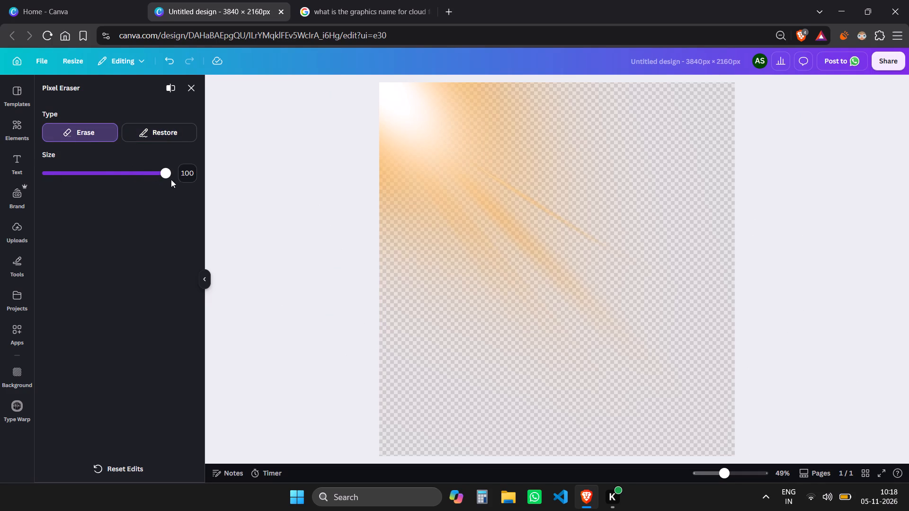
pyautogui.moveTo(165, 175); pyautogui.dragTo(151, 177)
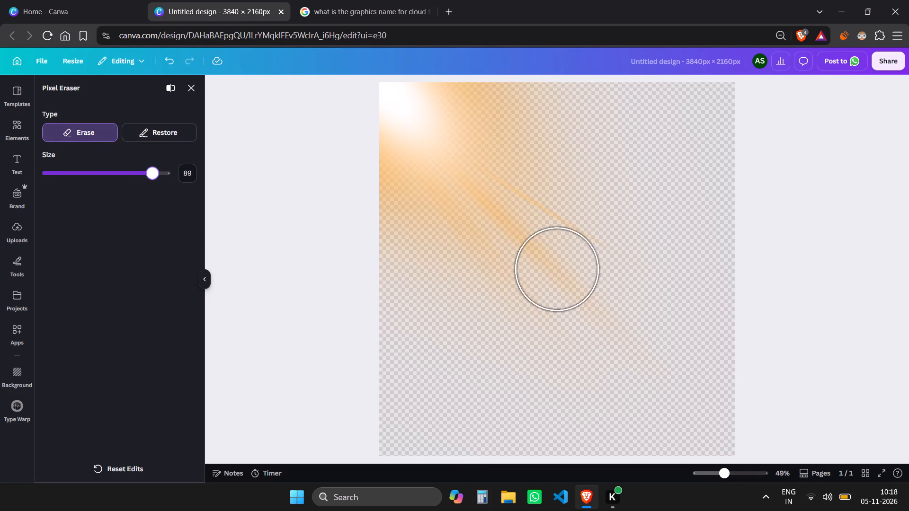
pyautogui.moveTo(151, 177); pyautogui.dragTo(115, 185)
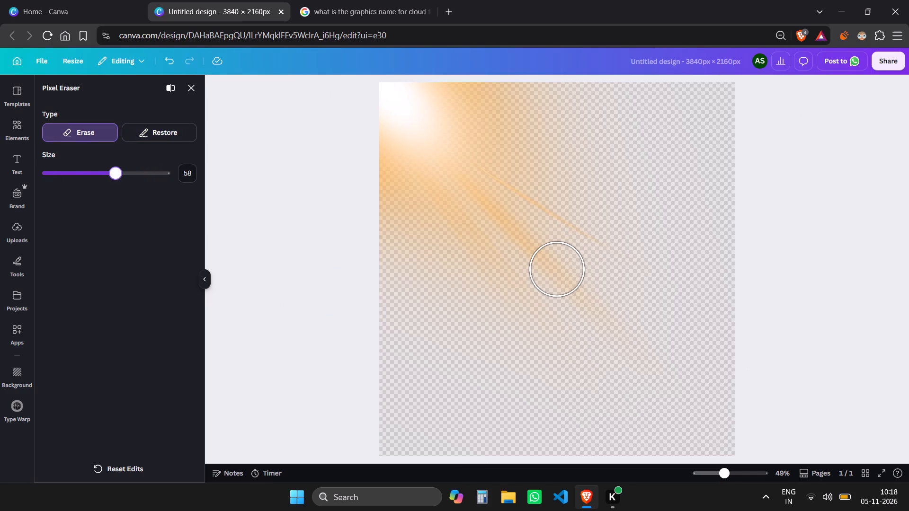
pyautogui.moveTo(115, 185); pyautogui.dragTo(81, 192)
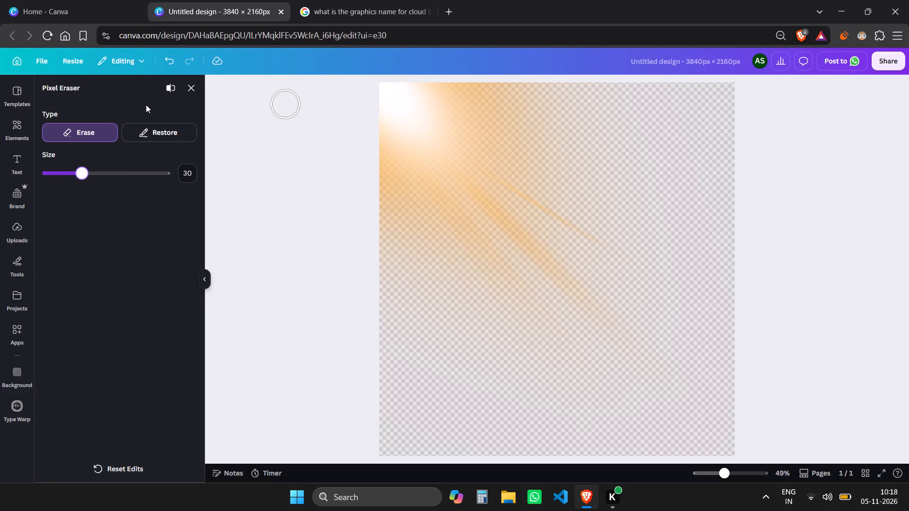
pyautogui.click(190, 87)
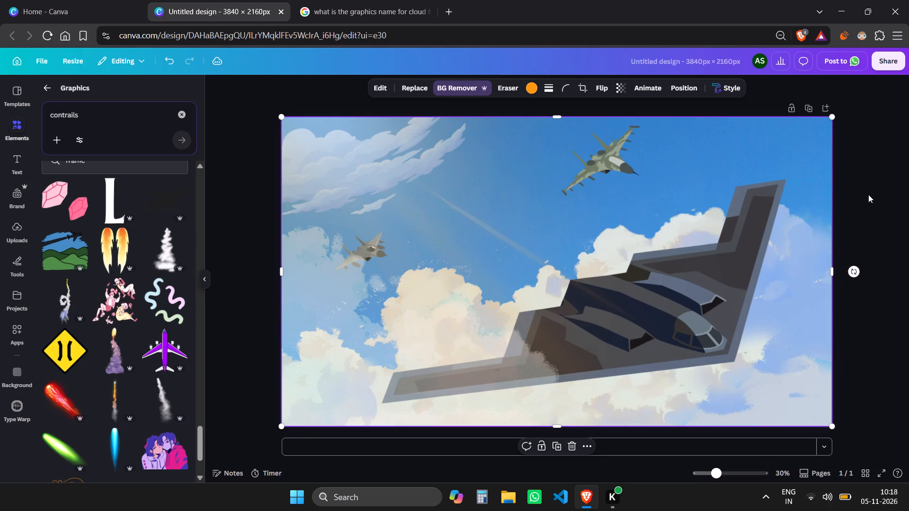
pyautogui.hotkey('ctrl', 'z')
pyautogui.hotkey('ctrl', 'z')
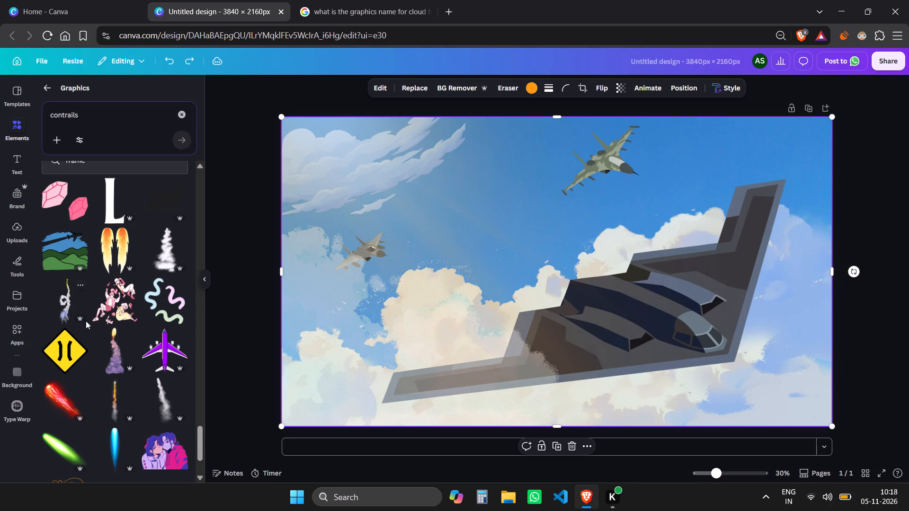
# Deselect the overlay and add the narrow vertical white smoke trail from further down the contrails results.
pyautogui.scroll(-5, 86, 321)
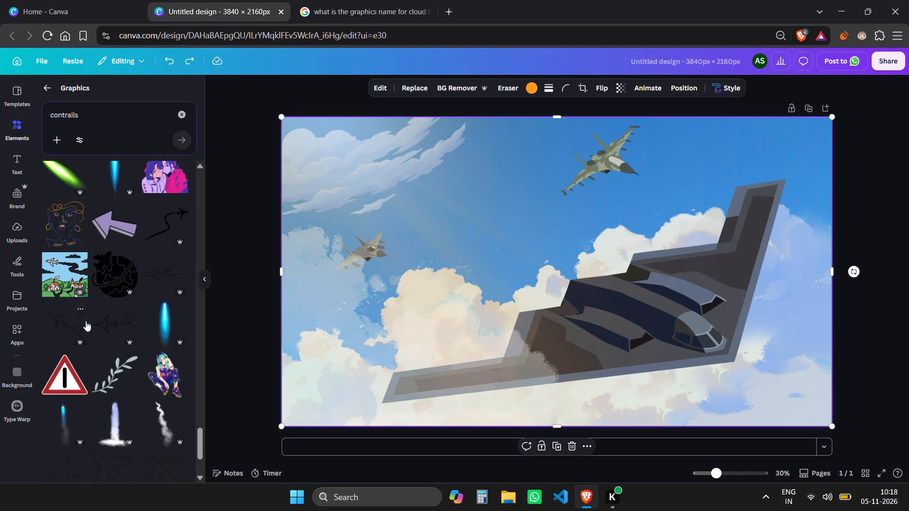
pyautogui.click(236, 327)
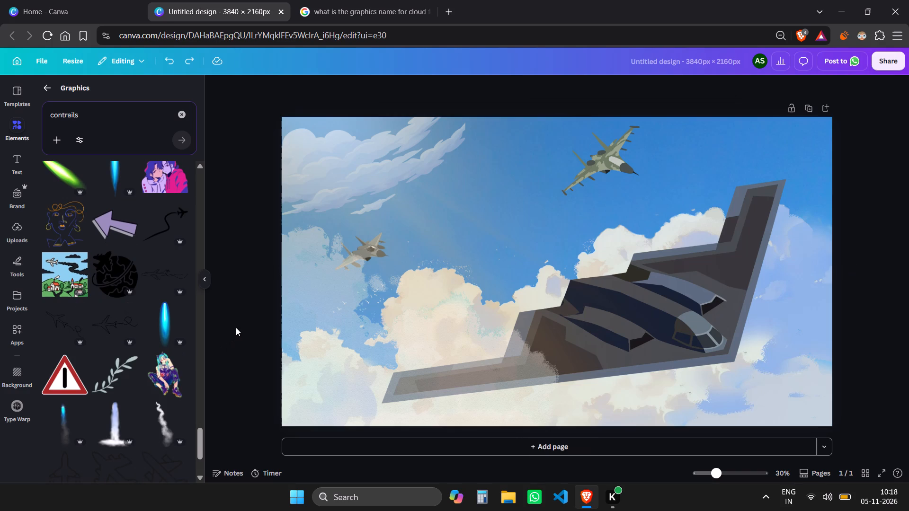
pyautogui.click(236, 327)
pyautogui.scroll(-3, 183, 114)
pyautogui.scroll(-4, 152, 256)
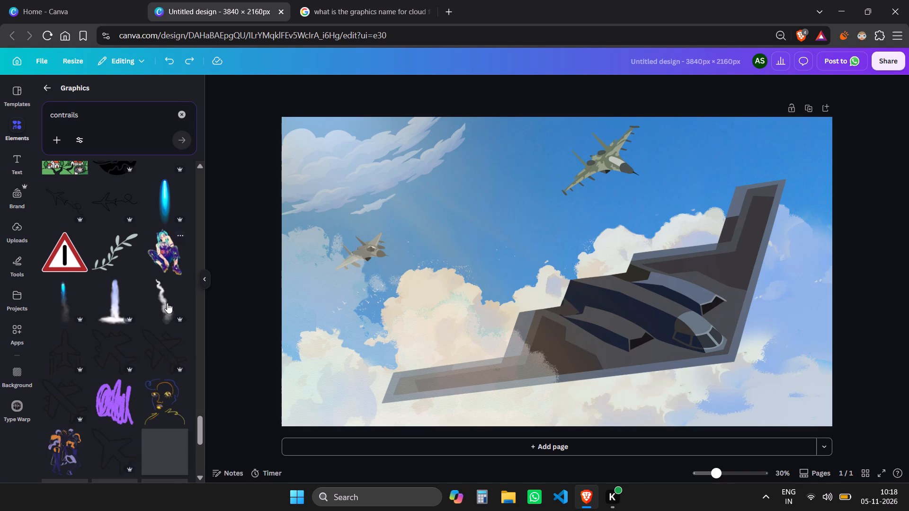
pyautogui.scroll(-6, 174, 295)
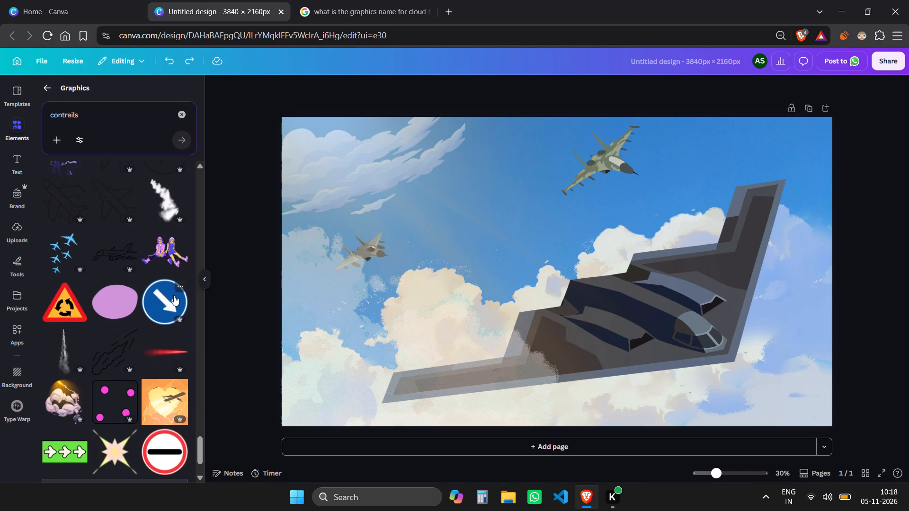
pyautogui.scroll(-8, 174, 295)
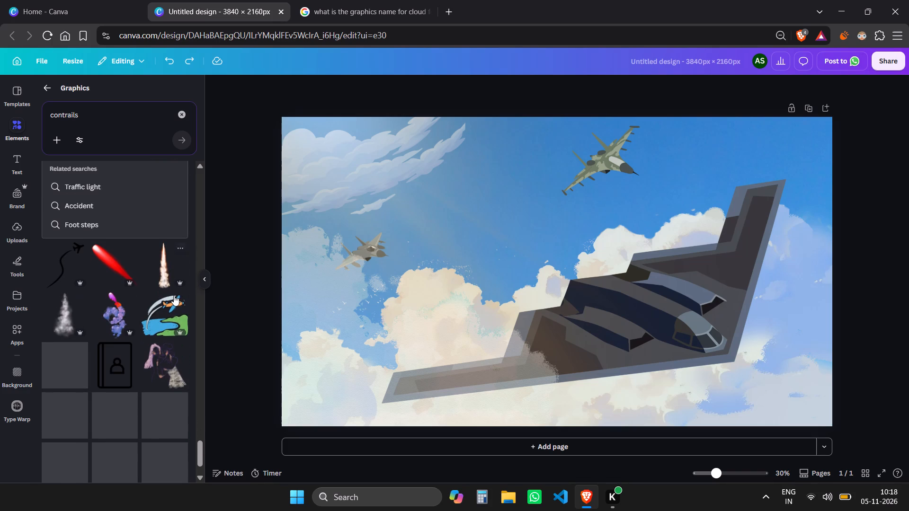
pyautogui.scroll(4, 174, 295)
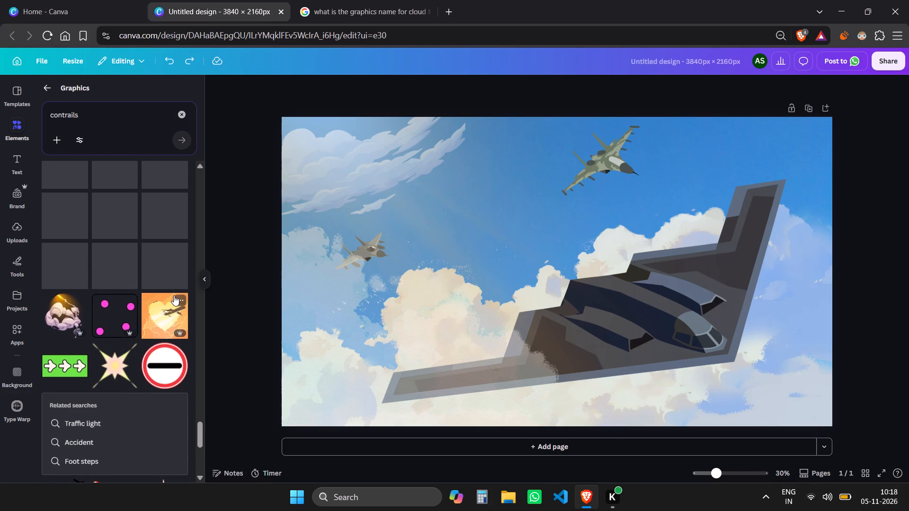
pyautogui.click(56, 264)
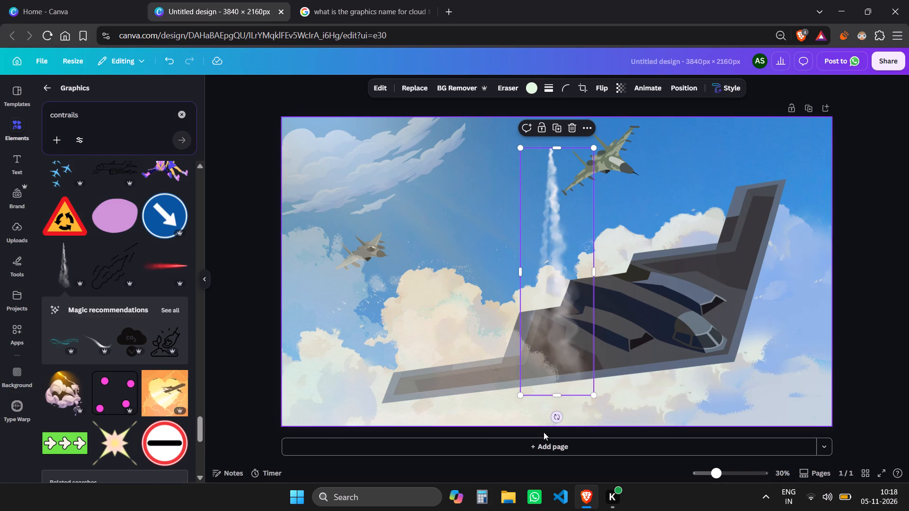
# Rotate the smoke trail diagonally and scale it to about 173 × 900 px, with its narrow end at the upper fighter jet's tail.
pyautogui.moveTo(559, 418); pyautogui.dragTo(390, 196)
pyautogui.moveTo(551, 280); pyautogui.dragTo(554, 321)
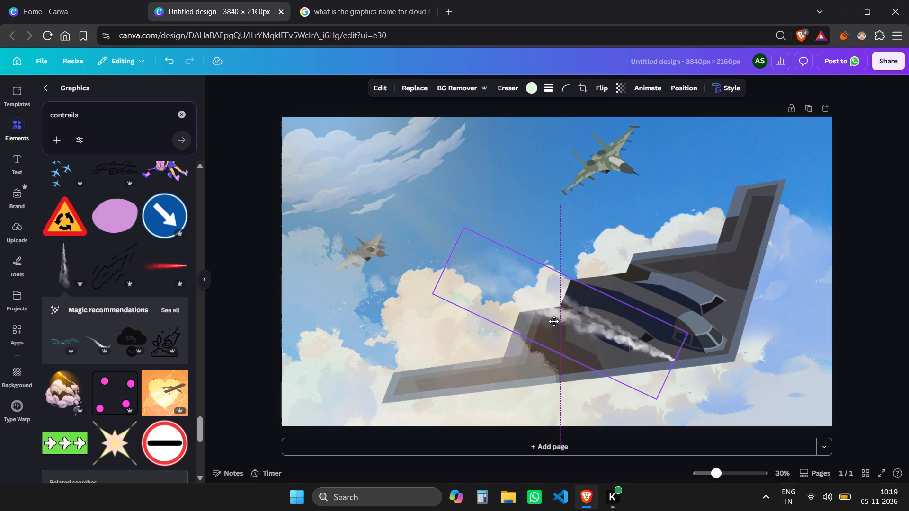
pyautogui.moveTo(554, 321); pyautogui.dragTo(369, 274)
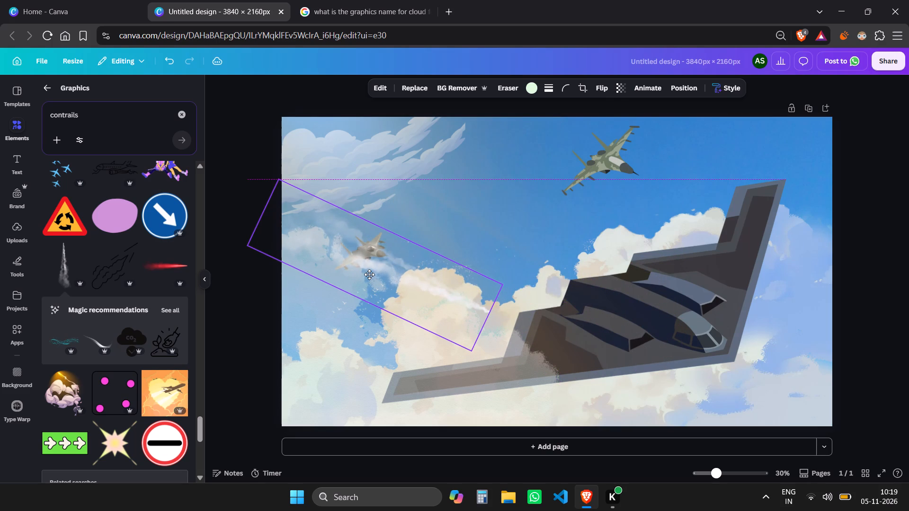
pyautogui.moveTo(369, 274); pyautogui.dragTo(586, 174)
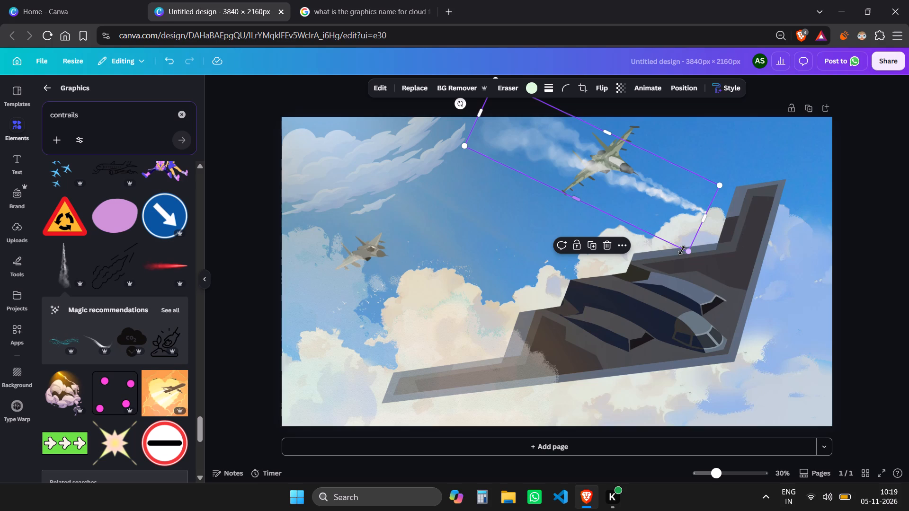
pyautogui.click(682, 250)
pyautogui.moveTo(688, 251); pyautogui.dragTo(553, 147)
pyautogui.moveTo(536, 118); pyautogui.dragTo(588, 167)
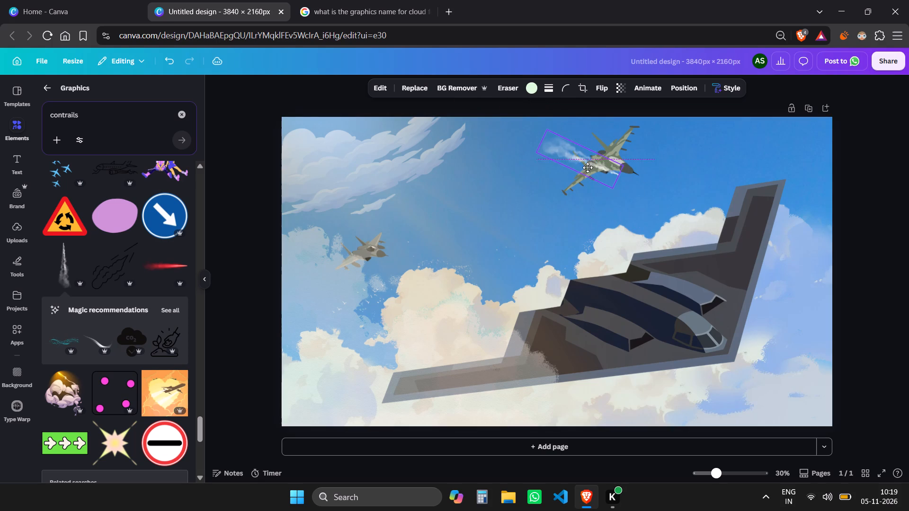
pyautogui.moveTo(588, 167); pyautogui.dragTo(579, 162)
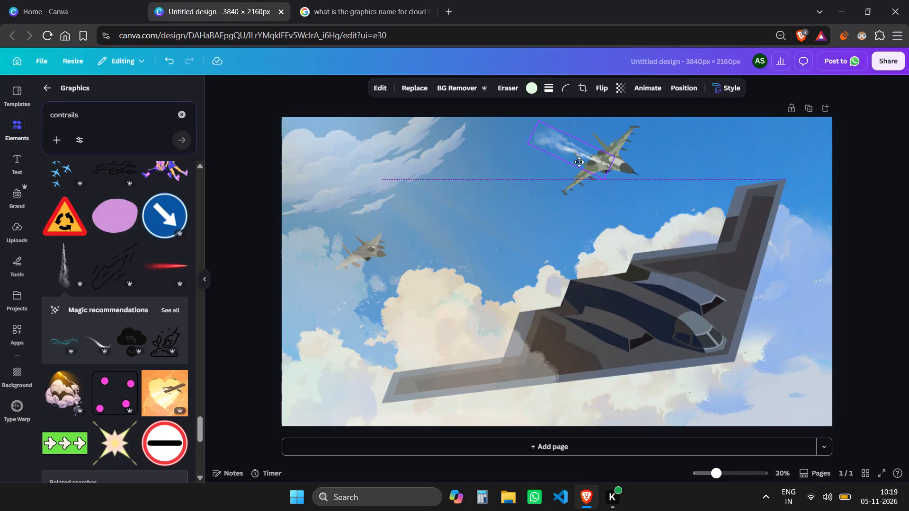
pyautogui.moveTo(579, 162); pyautogui.dragTo(579, 165)
pyautogui.moveTo(532, 141); pyautogui.dragTo(482, 131)
pyautogui.moveTo(608, 175); pyautogui.dragTo(603, 175)
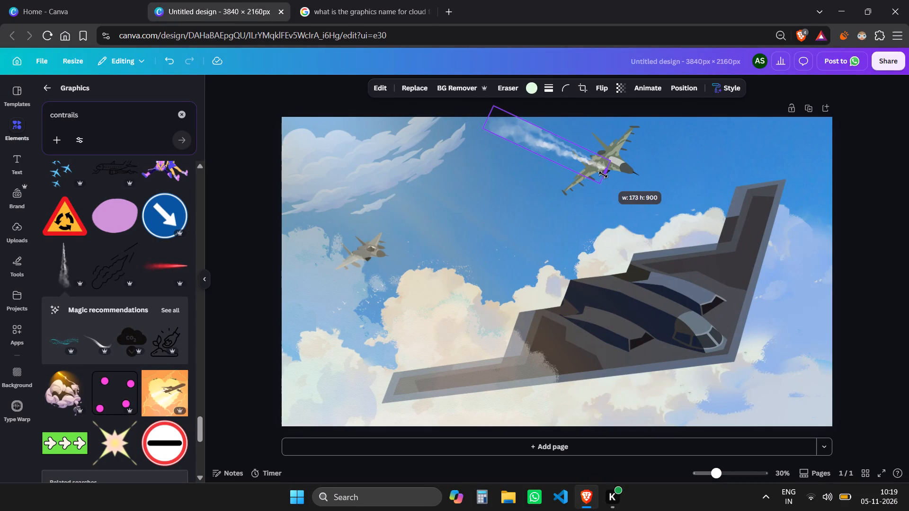
pyautogui.moveTo(603, 175); pyautogui.dragTo(602, 174)
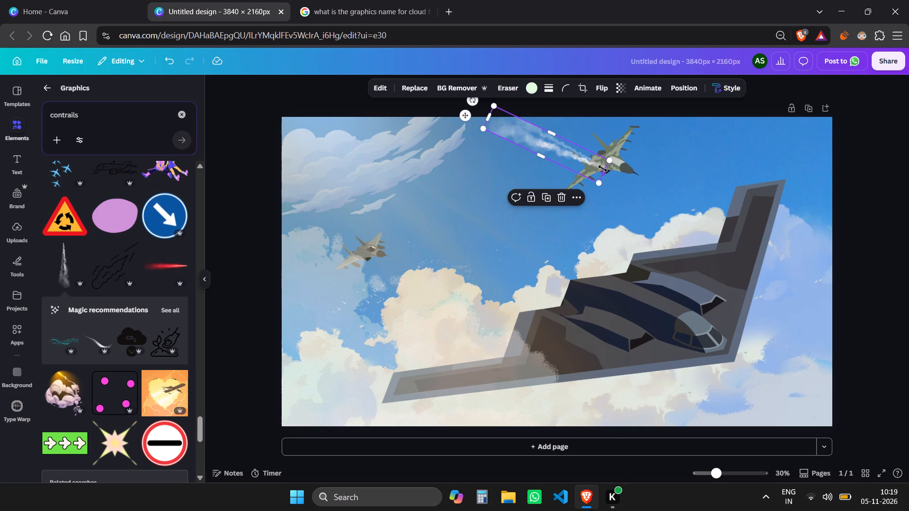
# Duplicate the smoke trail and place the copy parallel to it, slightly above, at the upper fighter jet's tail.
pyautogui.hotkey('ctrl', 'c')
pyautogui.hotkey('ctrl', 'v')
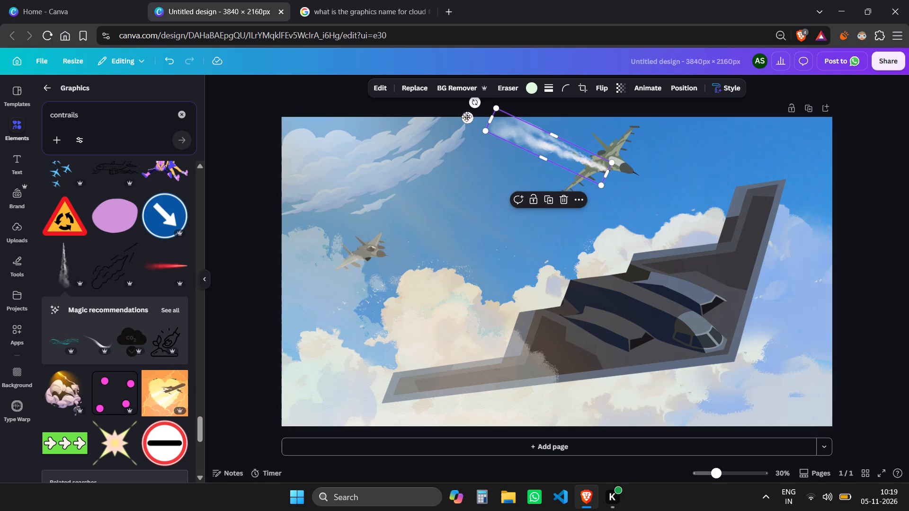
pyautogui.moveTo(466, 116); pyautogui.dragTo(474, 103)
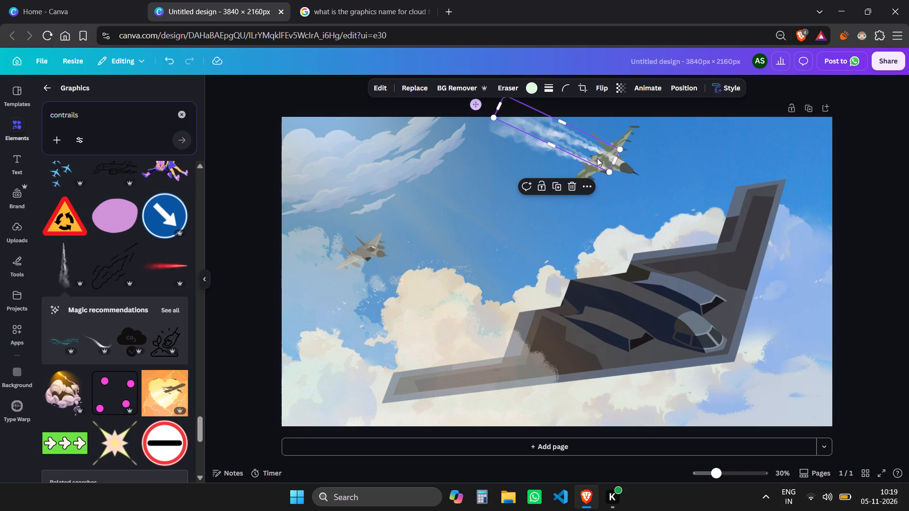
# Send the duplicated smoke trail backward three layers.
pyautogui.click(585, 187)
pyautogui.click(651, 296)
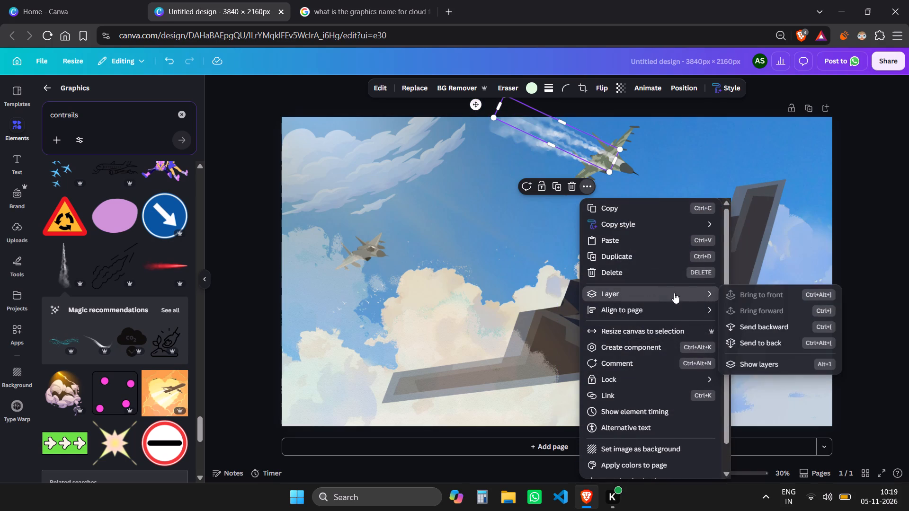
pyautogui.click(752, 330)
pyautogui.click(752, 330)
pyautogui.click(752, 330)
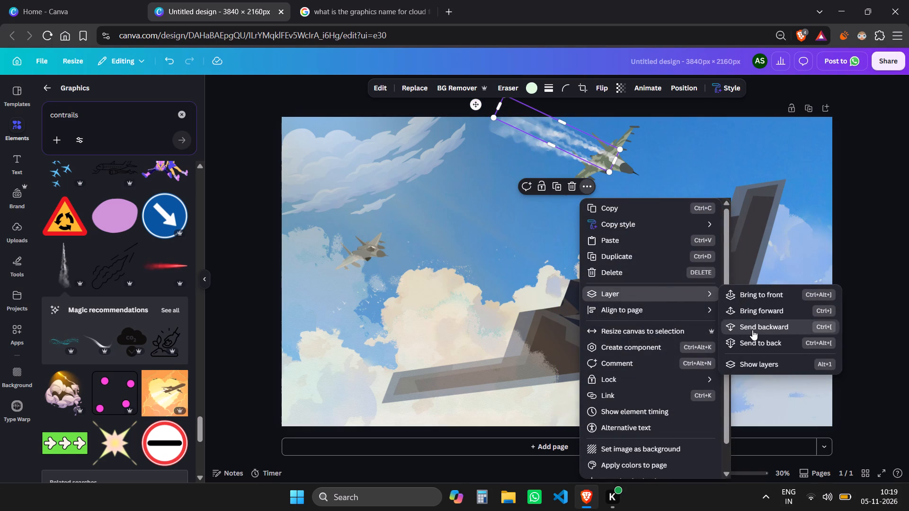
# Send the lower of the two smoke trails at the upper fighter jet backward until it lies behind the jet.
pyautogui.click(542, 150)
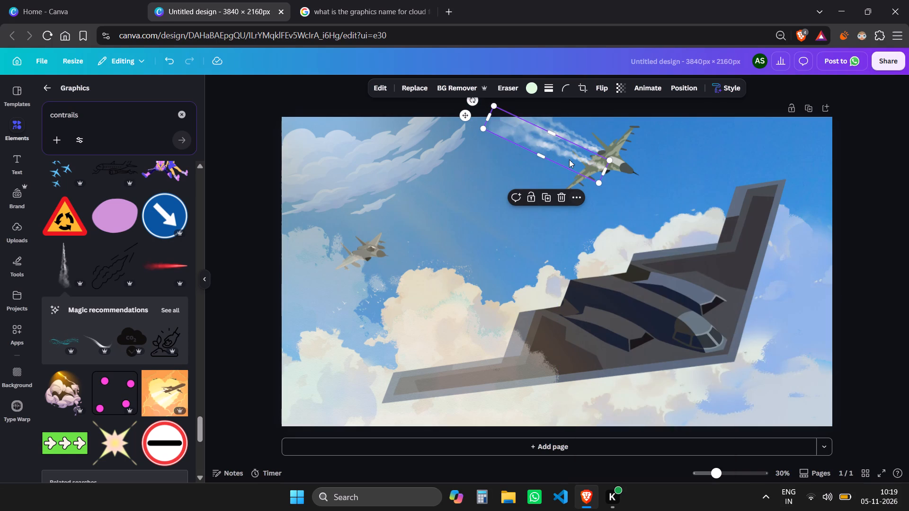
pyautogui.click(577, 196)
pyautogui.click(637, 304)
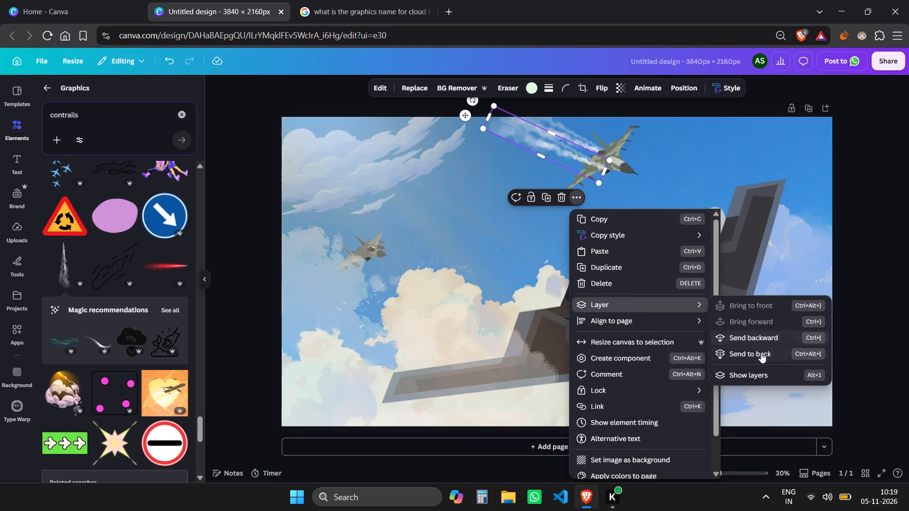
pyautogui.tripleClick(759, 338)
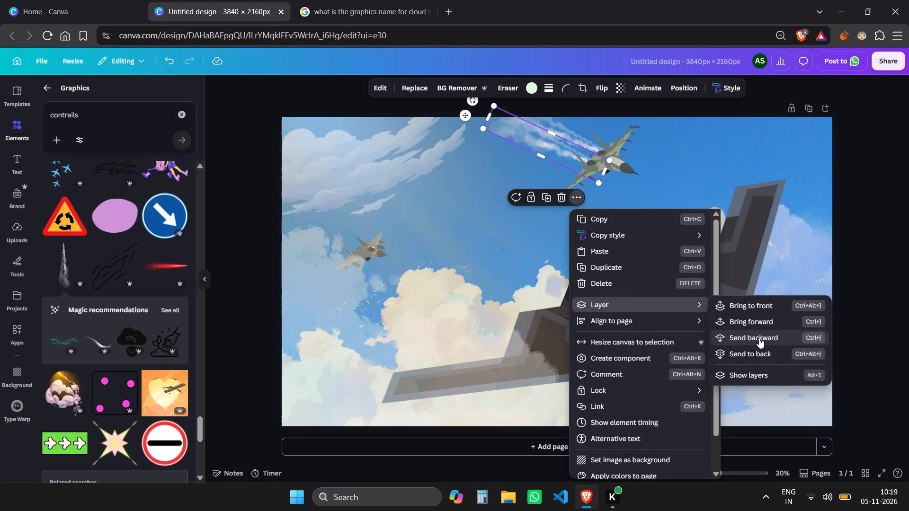
pyautogui.click(870, 210)
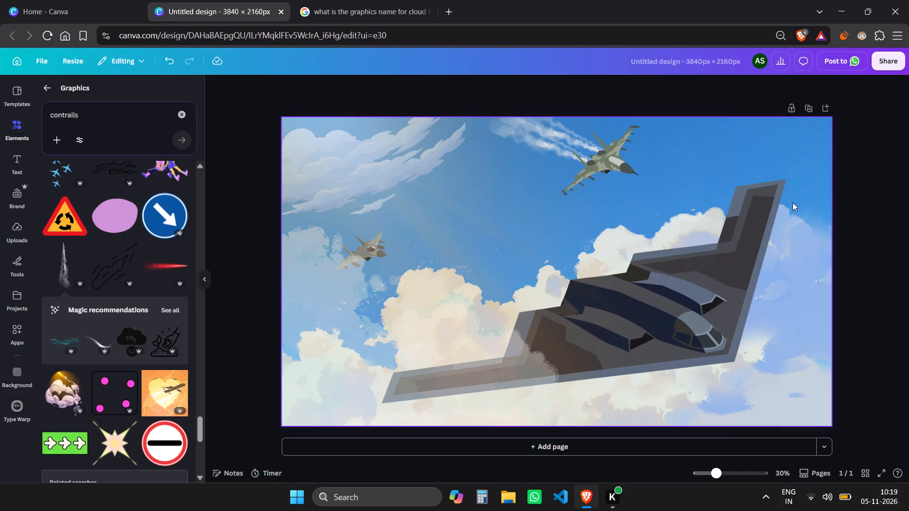
pyautogui.click(534, 122)
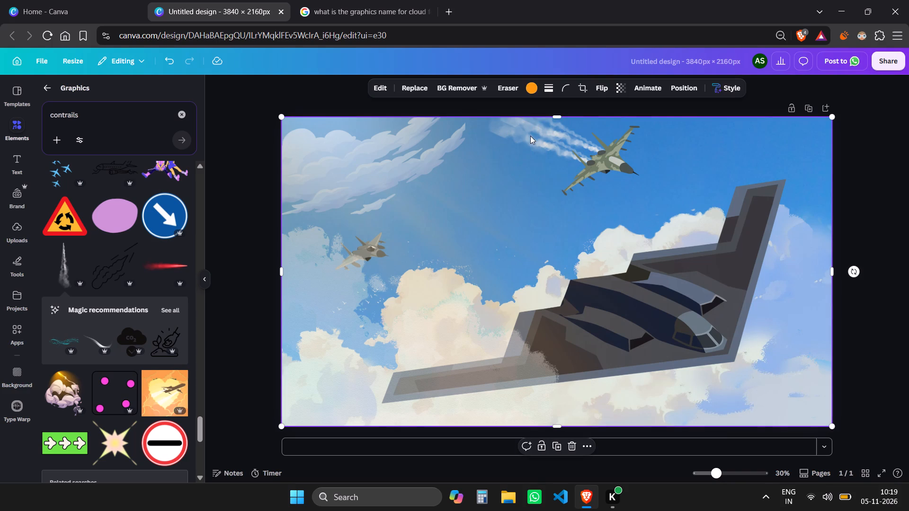
pyautogui.click(529, 136)
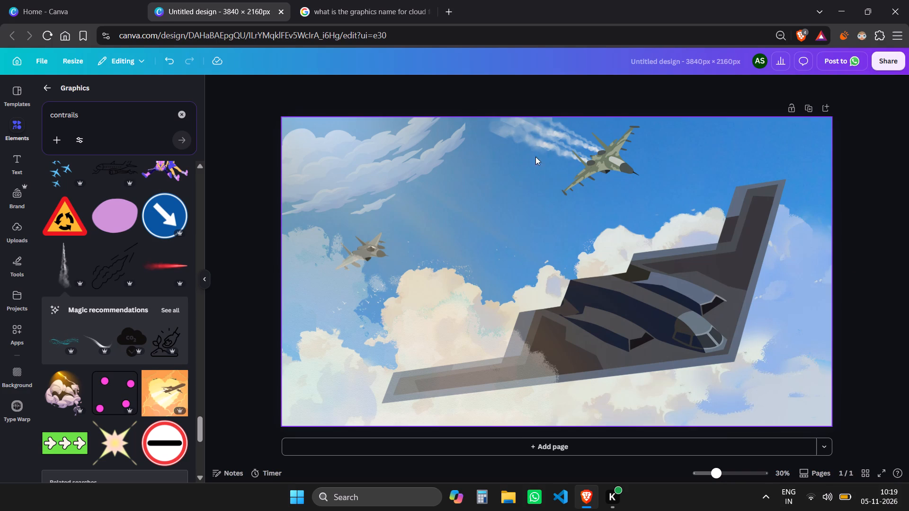
# Add another white smoke trail, rotate it diagonally, and place its narrow end at the smaller fighter jet's tail.
pyautogui.click(56, 263)
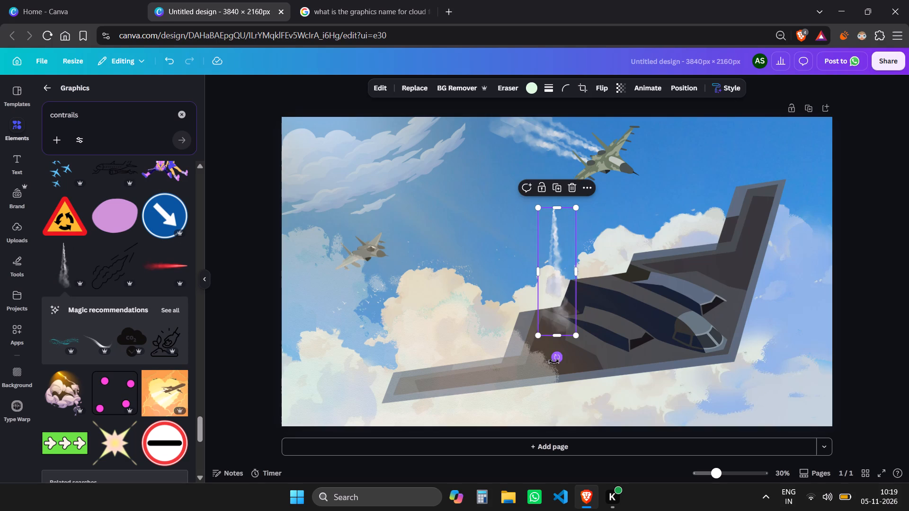
pyautogui.moveTo(554, 361); pyautogui.dragTo(385, 192)
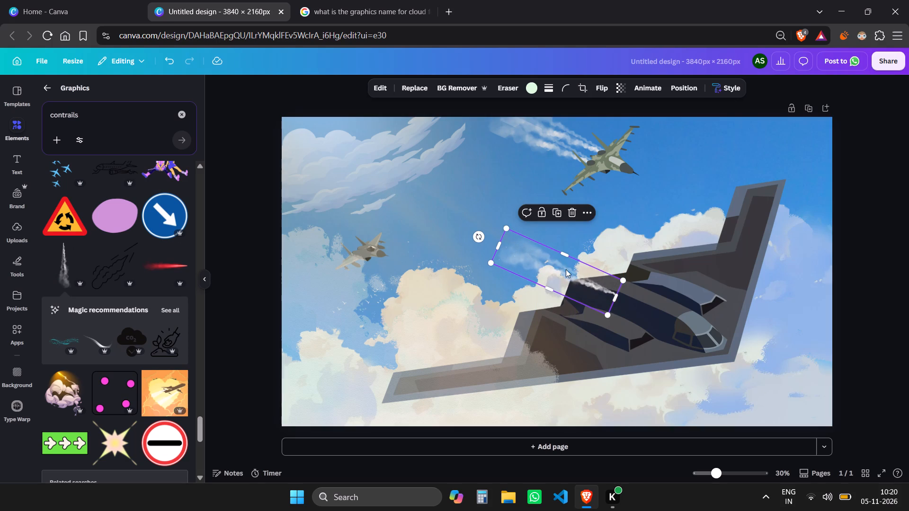
pyautogui.moveTo(566, 269); pyautogui.dragTo(330, 230)
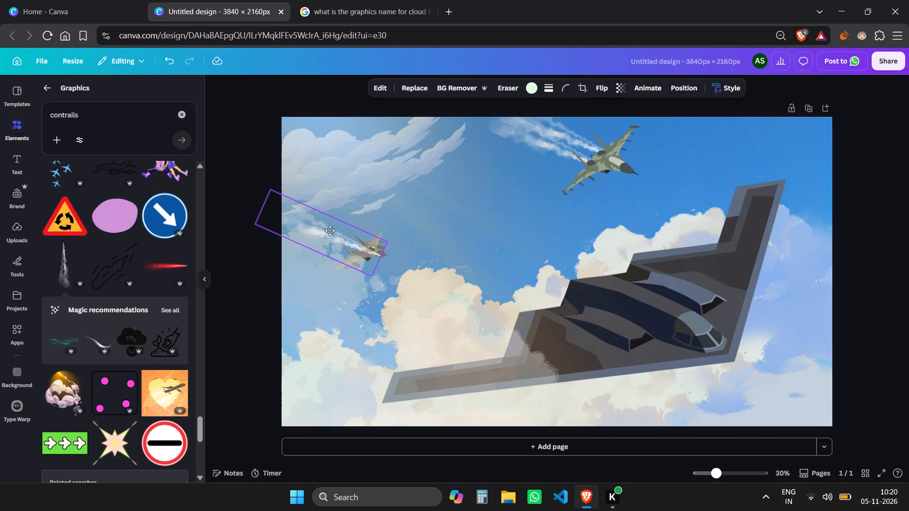
pyautogui.moveTo(330, 230); pyautogui.dragTo(330, 229)
# Send the smaller fighter jet's smoke trail backward three layers.
pyautogui.click(348, 173)
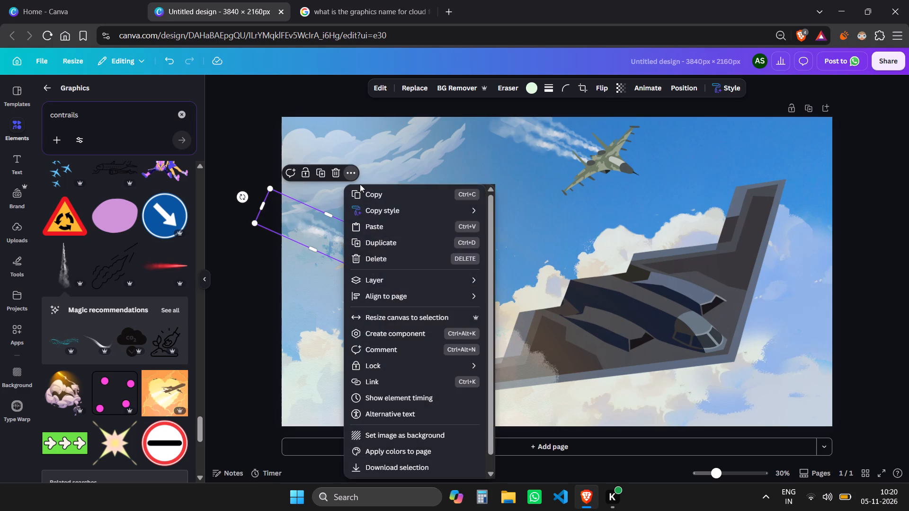
pyautogui.click(376, 270)
pyautogui.click(377, 278)
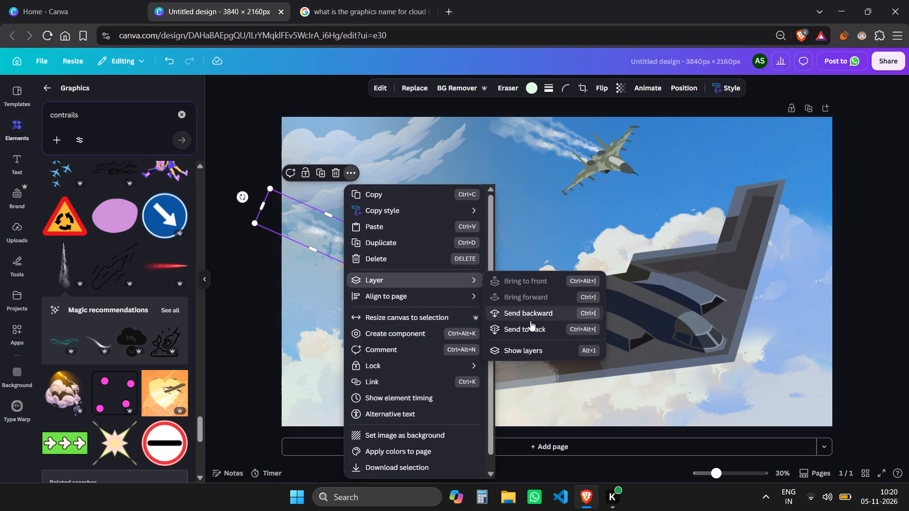
pyautogui.doubleClick(529, 316)
pyautogui.click(529, 316)
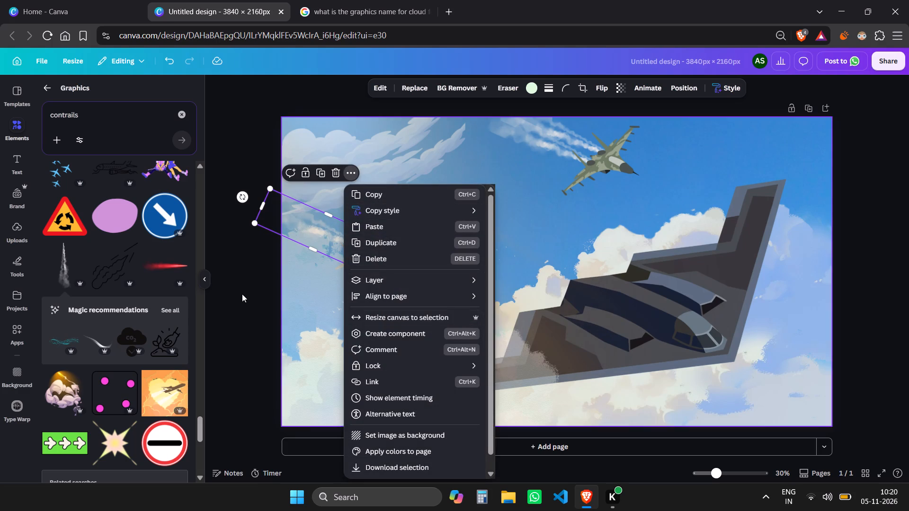
pyautogui.click(242, 294)
# Reorder the layers so the smaller fighter jet's smoke trail sits directly beneath that jet.
pyautogui.rightClick(323, 236)
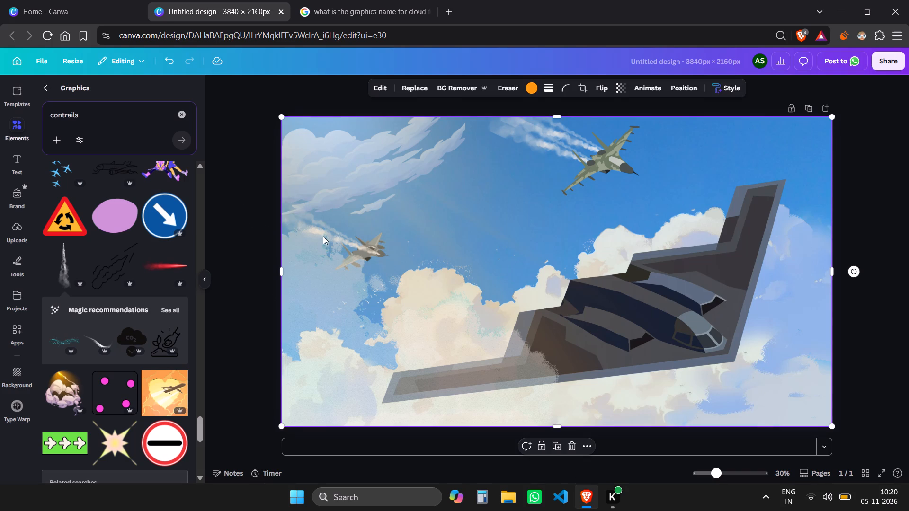
pyautogui.click(383, 264)
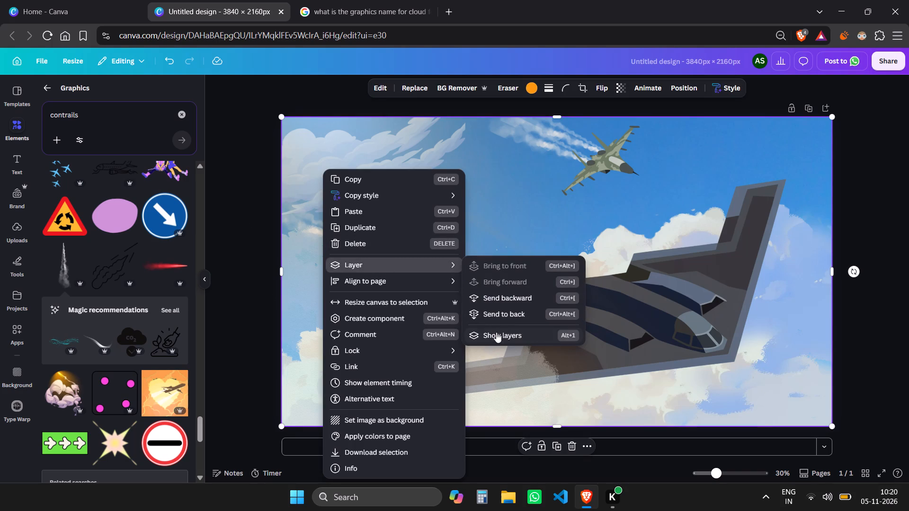
pyautogui.click(496, 332)
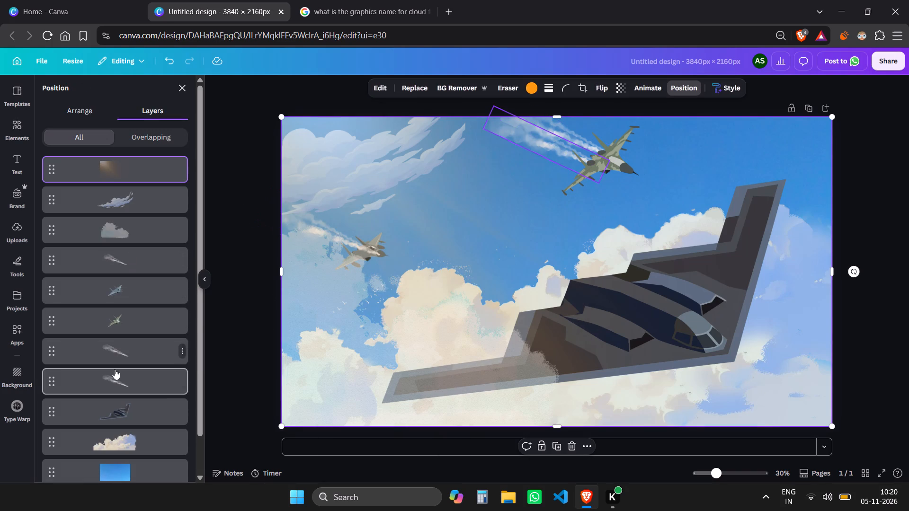
pyautogui.click(116, 260)
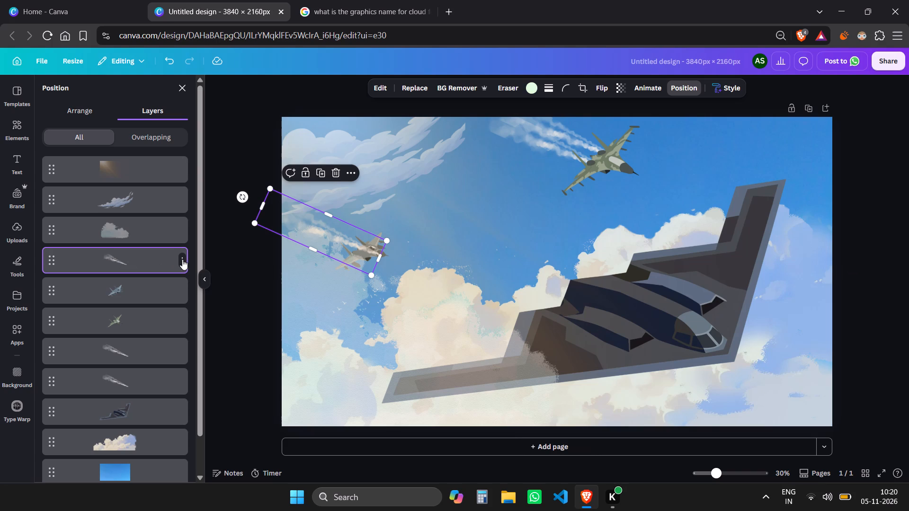
pyautogui.moveTo(51, 258); pyautogui.dragTo(49, 282)
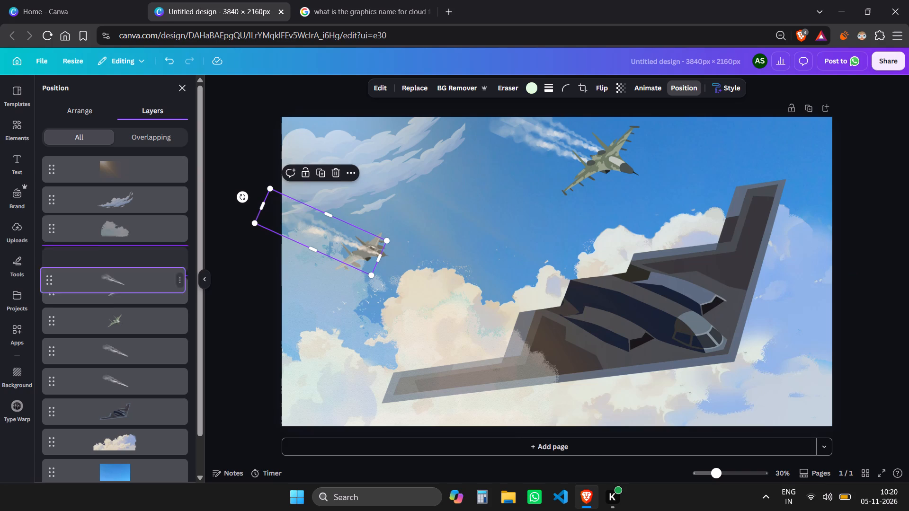
pyautogui.moveTo(49, 282); pyautogui.dragTo(50, 298)
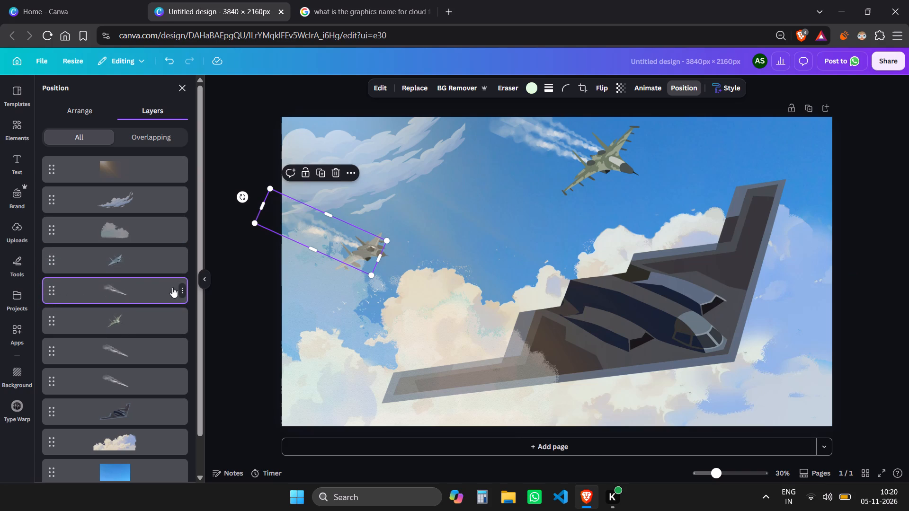
pyautogui.click(244, 280)
pyautogui.click(246, 274)
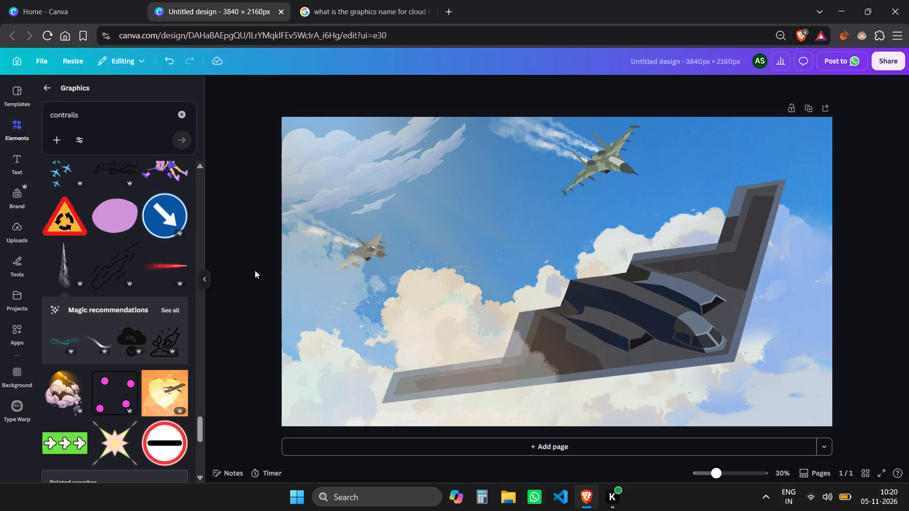
# Select both smoke trails of the upper fighter jet in the layer list and group them.
pyautogui.rightClick(559, 131)
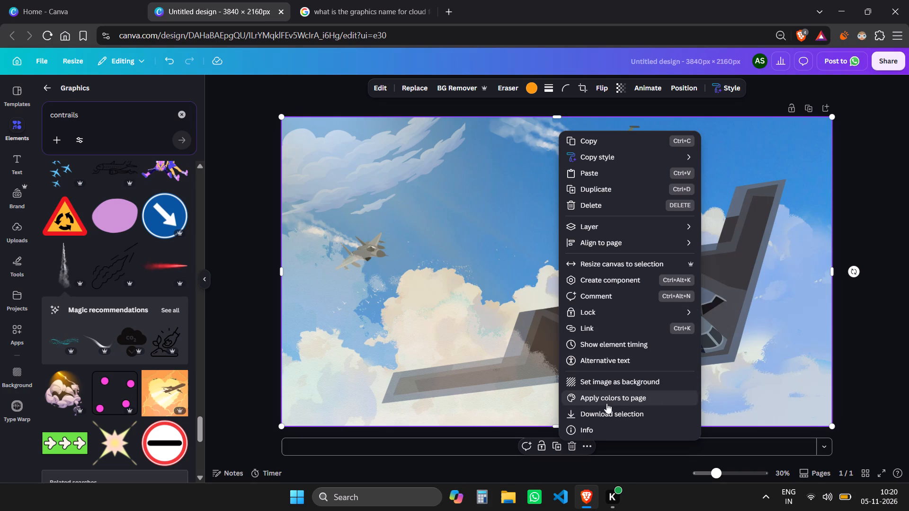
pyautogui.click(622, 221)
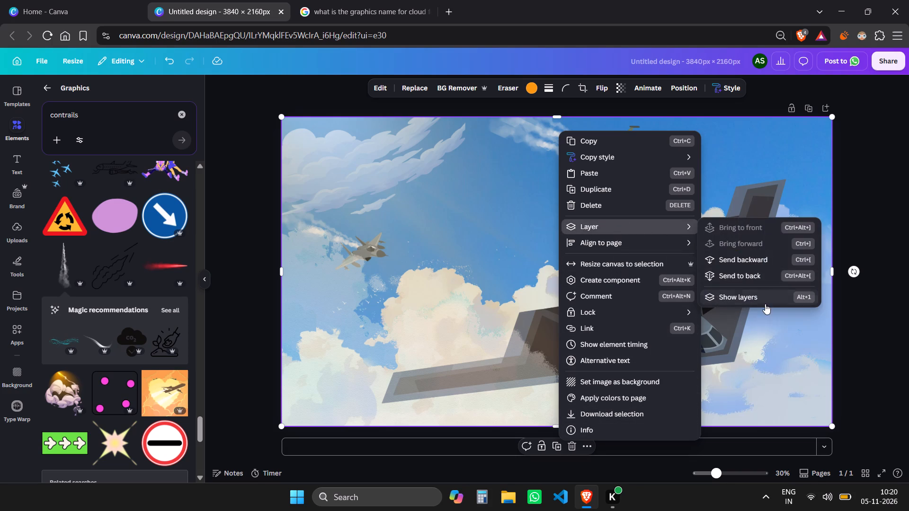
pyautogui.click(762, 295)
pyautogui.click(118, 355)
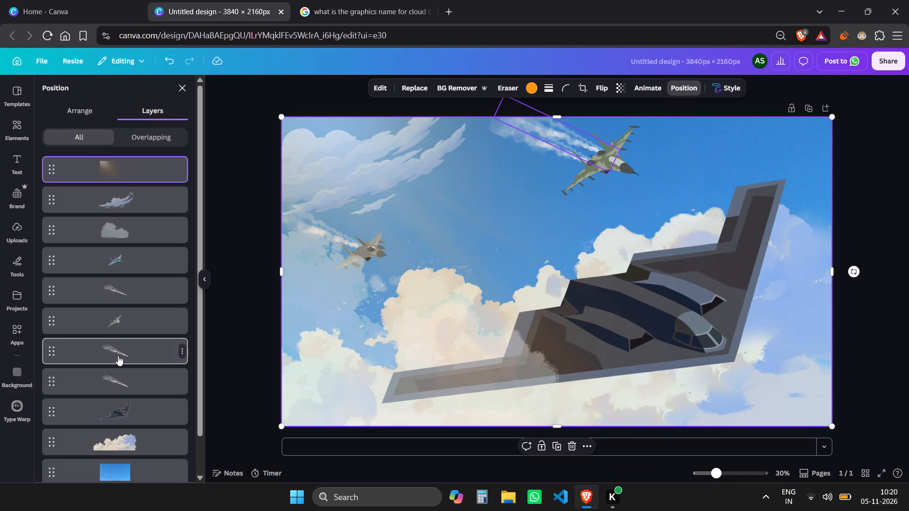
pyautogui.keyDown('shift'); pyautogui.click(150, 386); pyautogui.keyUp('shift')
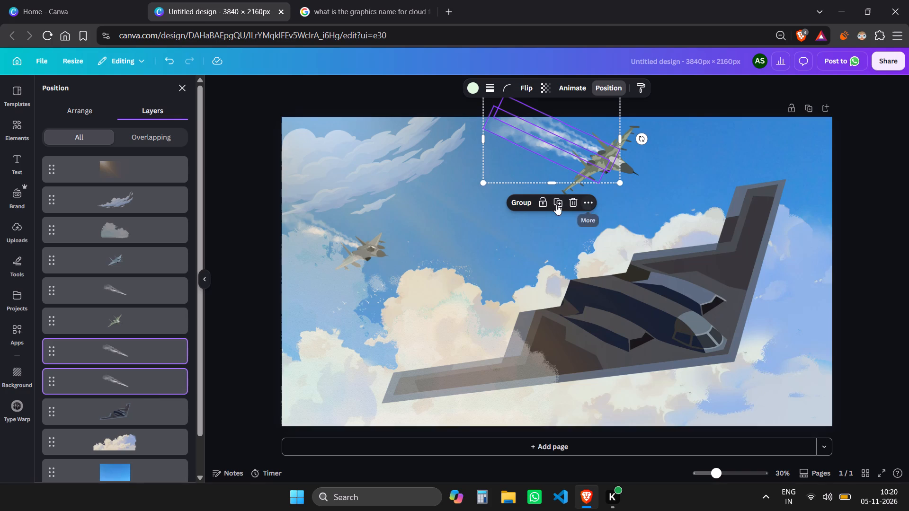
pyautogui.click(528, 201)
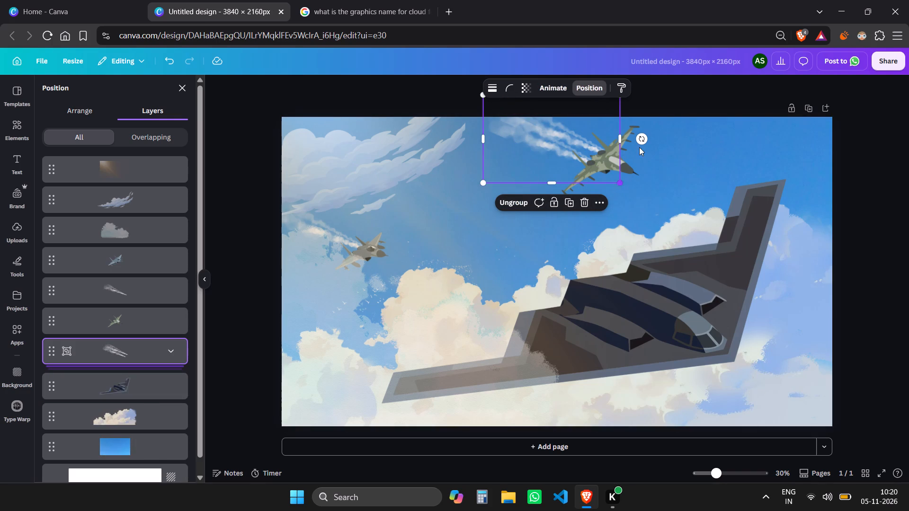
# Tilt the grouped smoke trails slightly clockwise and scale them down, keeping their narrow ends at the upper fighter jet's tail.
pyautogui.click(640, 140)
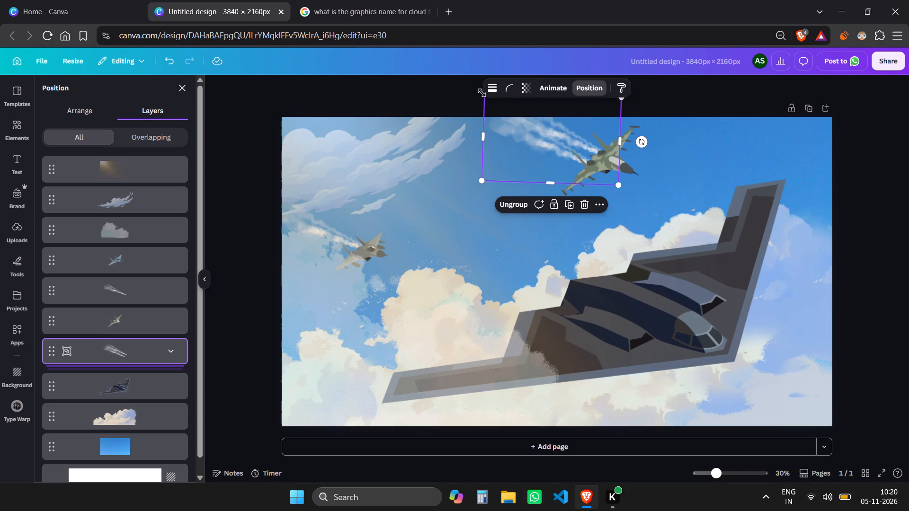
pyautogui.moveTo(482, 93); pyautogui.dragTo(498, 102)
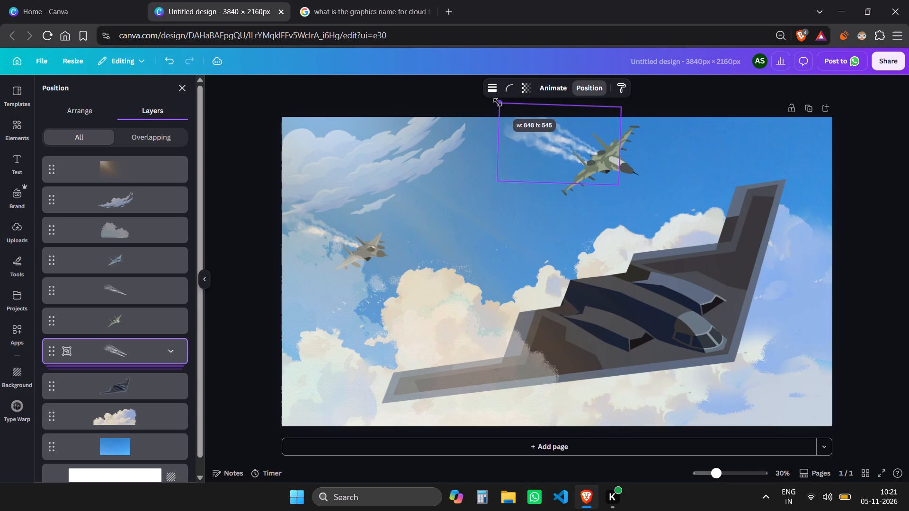
pyautogui.moveTo(498, 102); pyautogui.dragTo(508, 105)
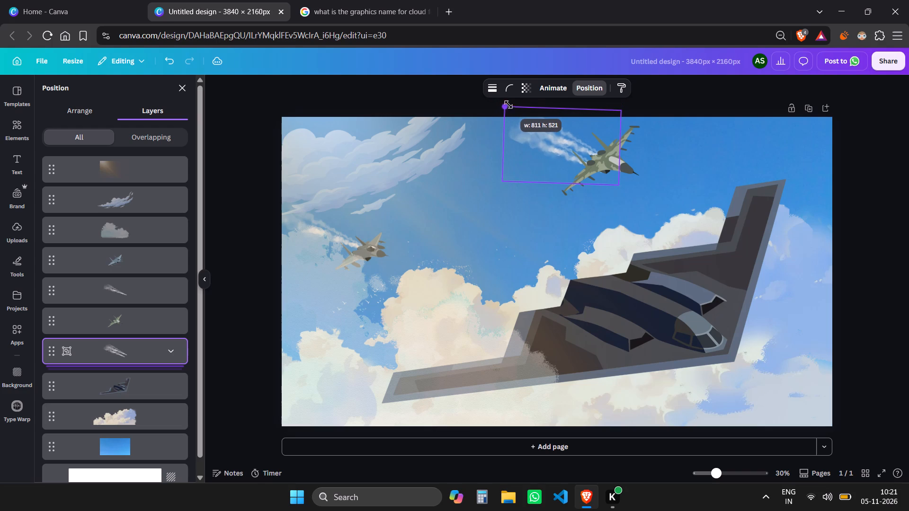
pyautogui.moveTo(508, 105); pyautogui.dragTo(535, 117)
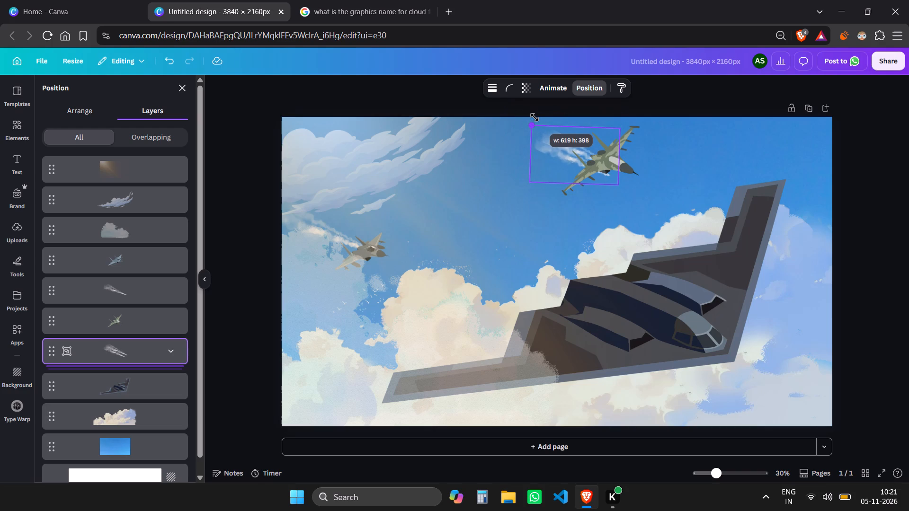
pyautogui.moveTo(535, 117); pyautogui.dragTo(497, 106)
pyautogui.click(417, 94)
pyautogui.click(419, 94)
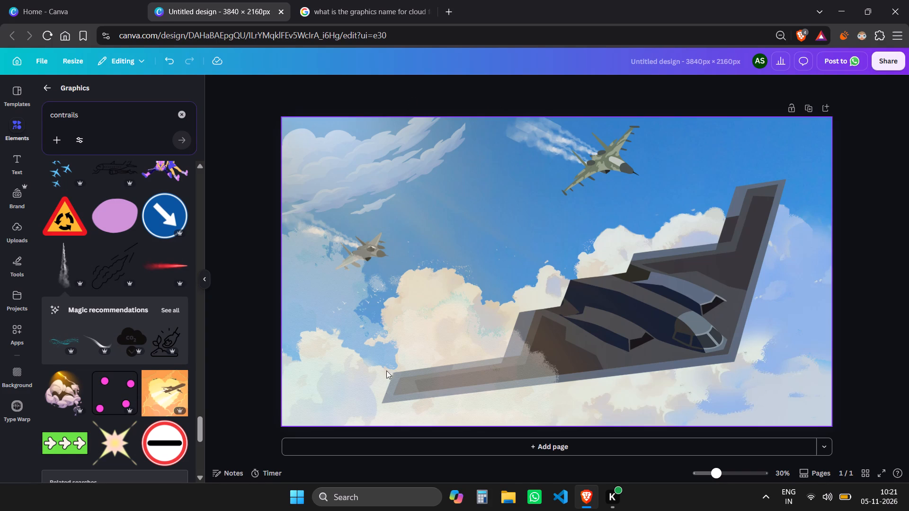
# Add the twin wavy smoke trail from the contrails graphics and rotate it diagonally, with its narrow ends pointing down toward the bomber's cockpit.
pyautogui.scroll(-5, 115, 348)
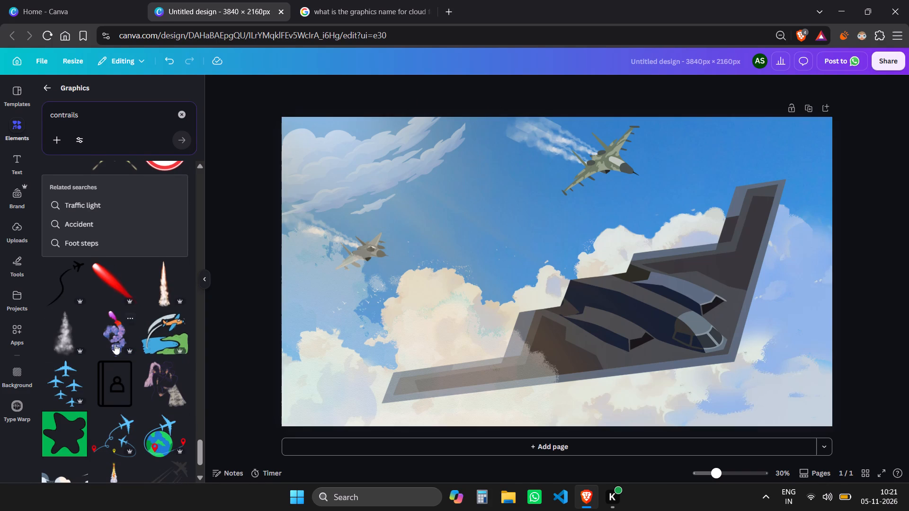
pyautogui.scroll(-4, 115, 344)
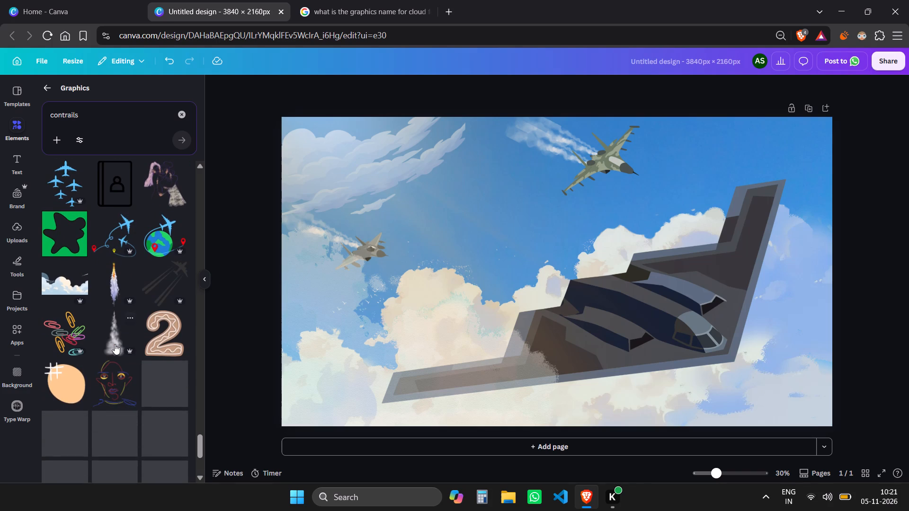
pyautogui.scroll(-4, 115, 344)
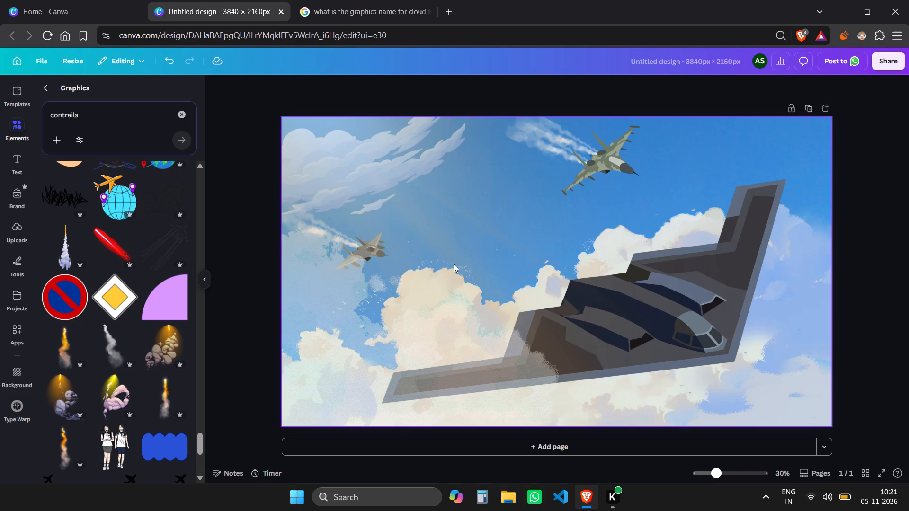
pyautogui.click(296, 280)
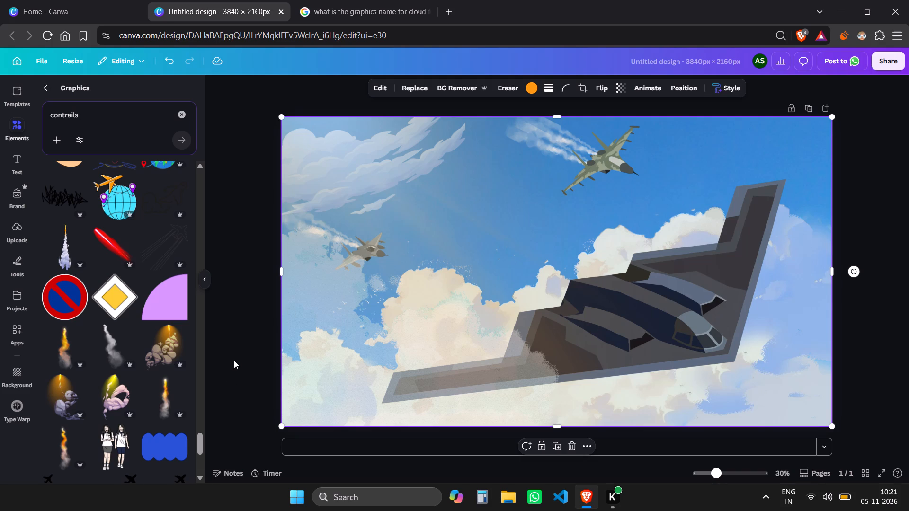
pyautogui.scroll(-5, 121, 404)
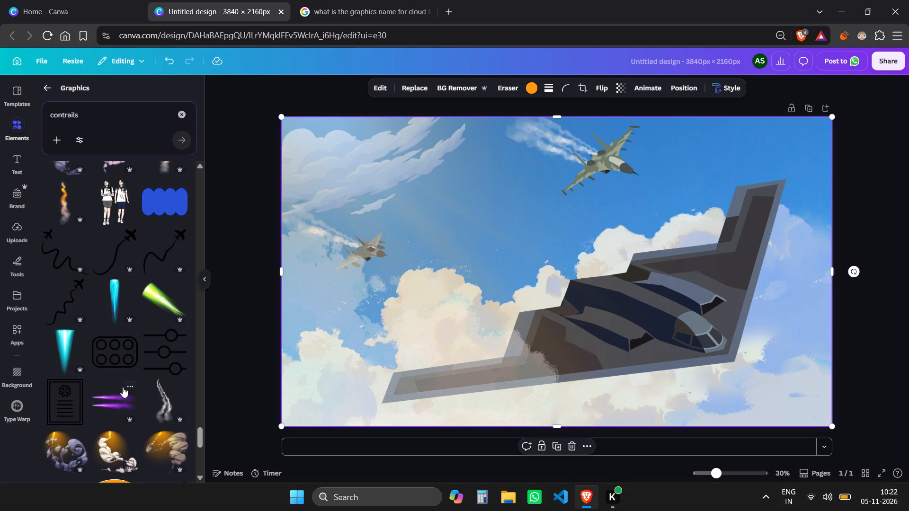
pyautogui.scroll(-3, 123, 387)
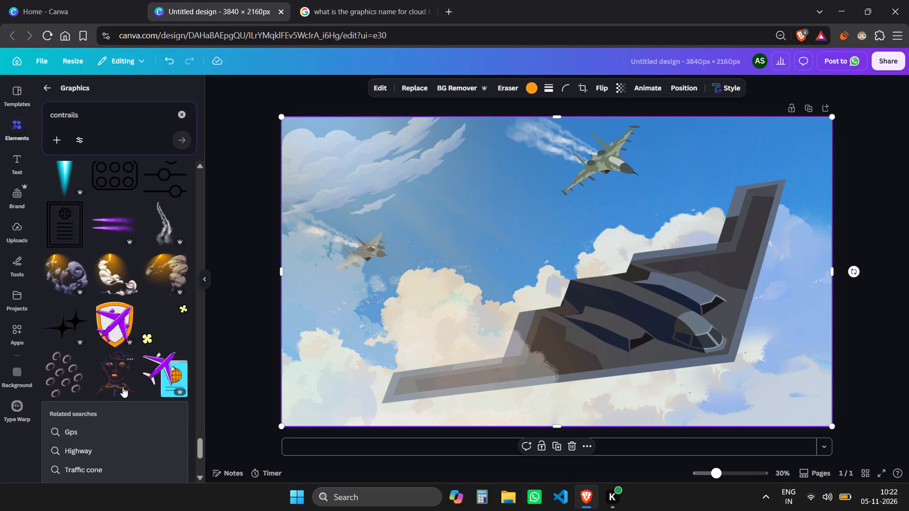
pyautogui.click(152, 214)
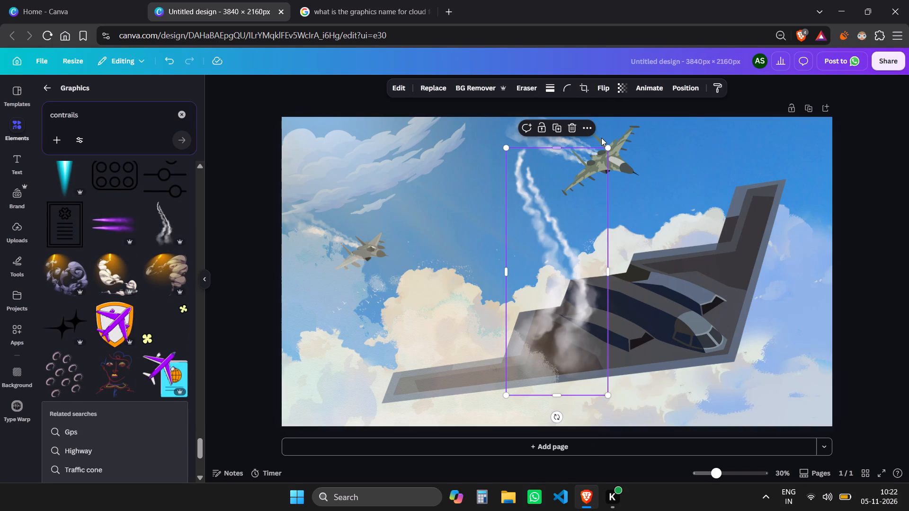
pyautogui.moveTo(557, 418); pyautogui.dragTo(437, 319)
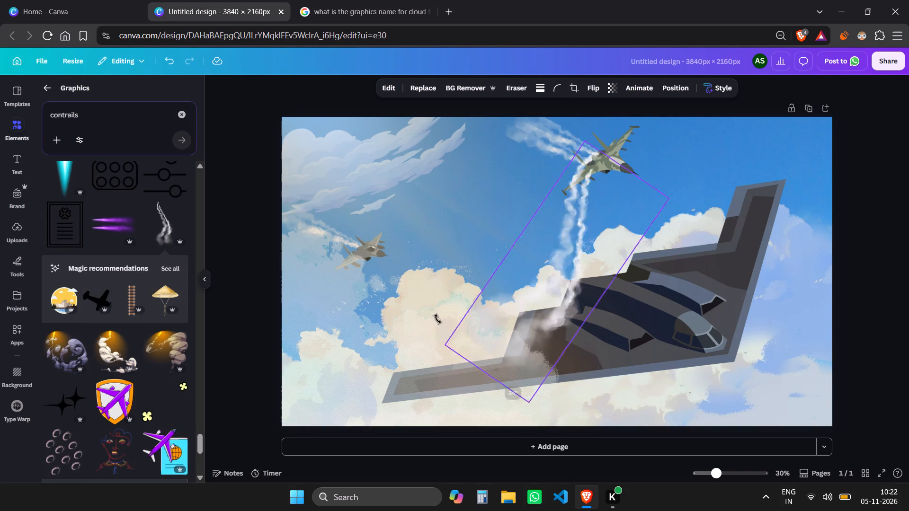
pyautogui.moveTo(437, 319); pyautogui.dragTo(379, 131)
# Select the grouped smoke trails behind the upper fighter jet in the layer list and delete the group.
pyautogui.click(523, 132)
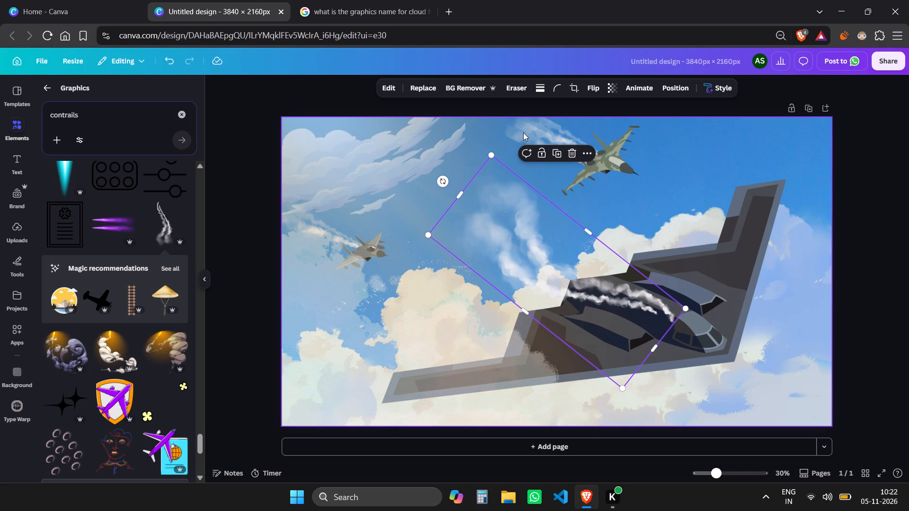
pyautogui.rightClick(550, 143)
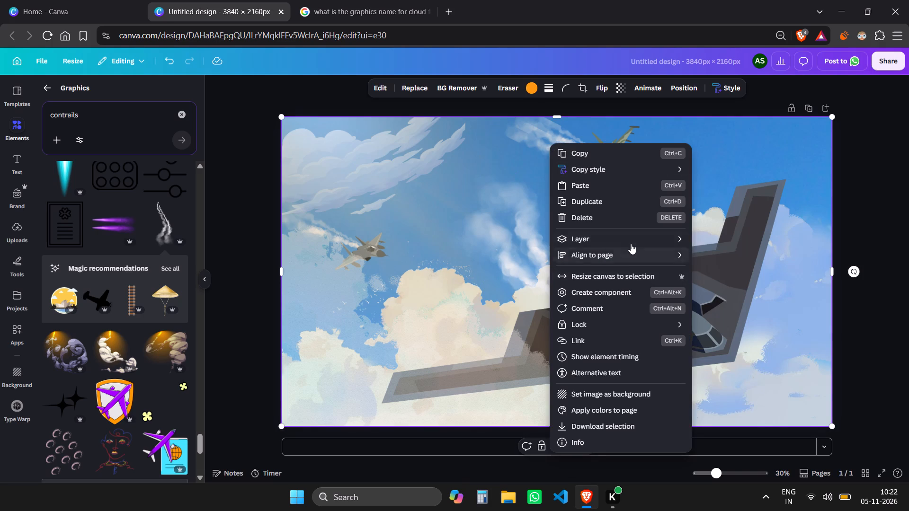
pyautogui.click(631, 243)
pyautogui.click(738, 310)
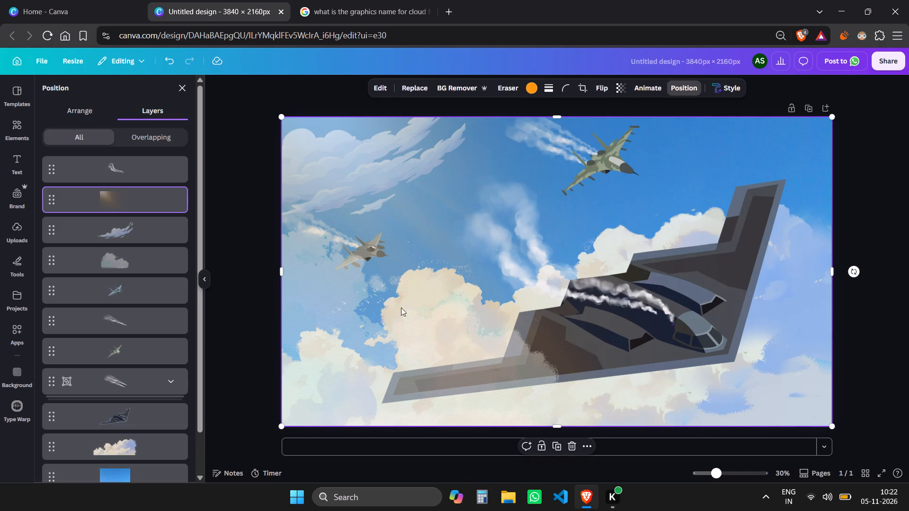
pyautogui.click(131, 380)
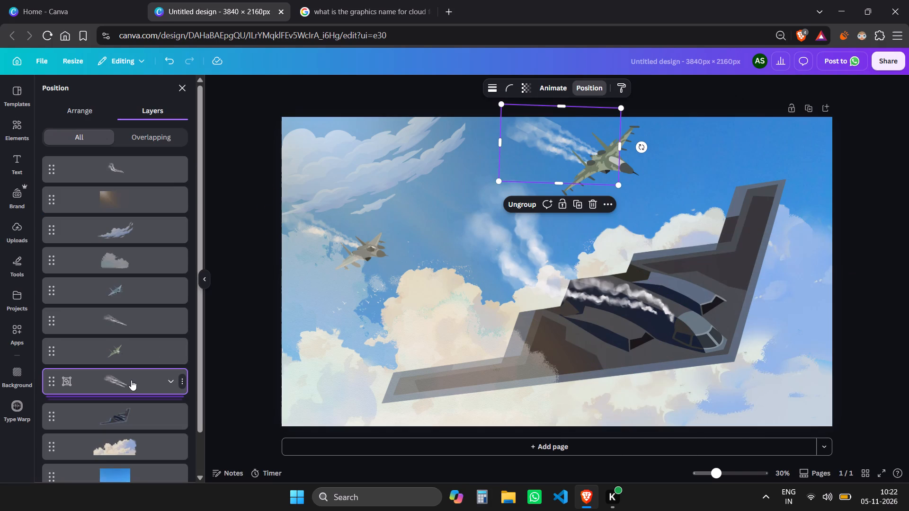
pyautogui.click(181, 381)
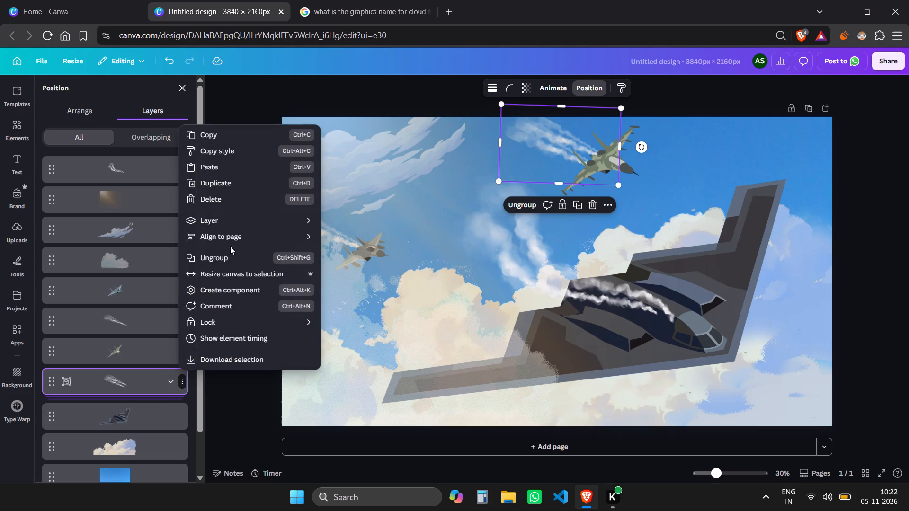
pyautogui.click(241, 204)
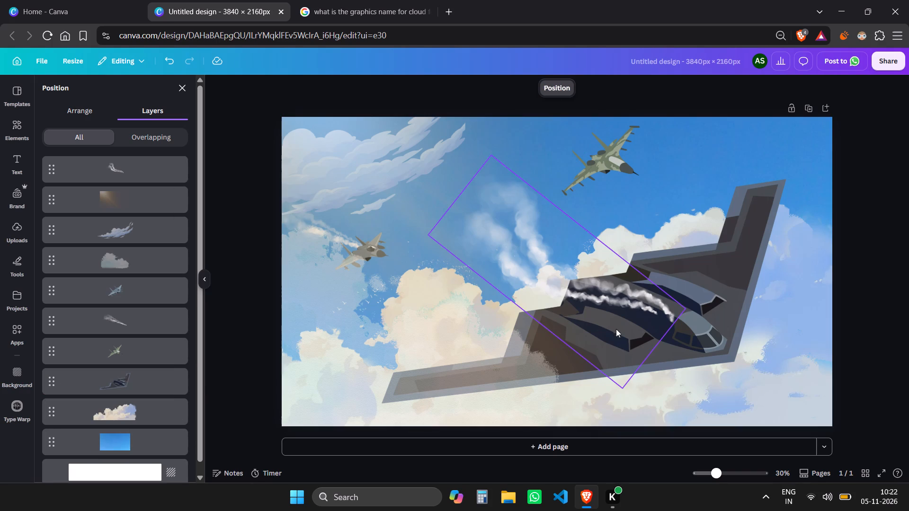
# Resize the new twin smoke trail and place it behind the upper fighter jet, with its narrow ends over the jet's body.
pyautogui.click(616, 326)
pyautogui.moveTo(626, 389); pyautogui.dragTo(576, 292)
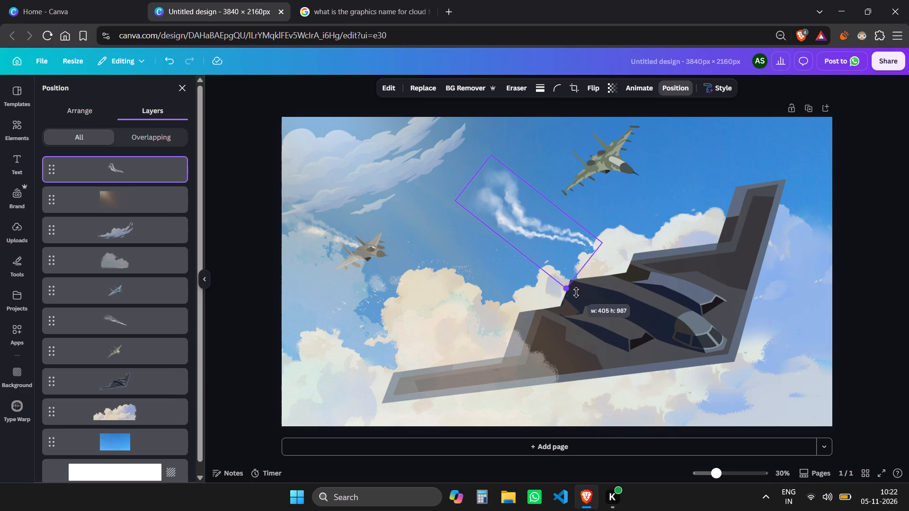
pyautogui.moveTo(576, 292); pyautogui.dragTo(578, 295)
pyautogui.moveTo(551, 241); pyautogui.dragTo(561, 150)
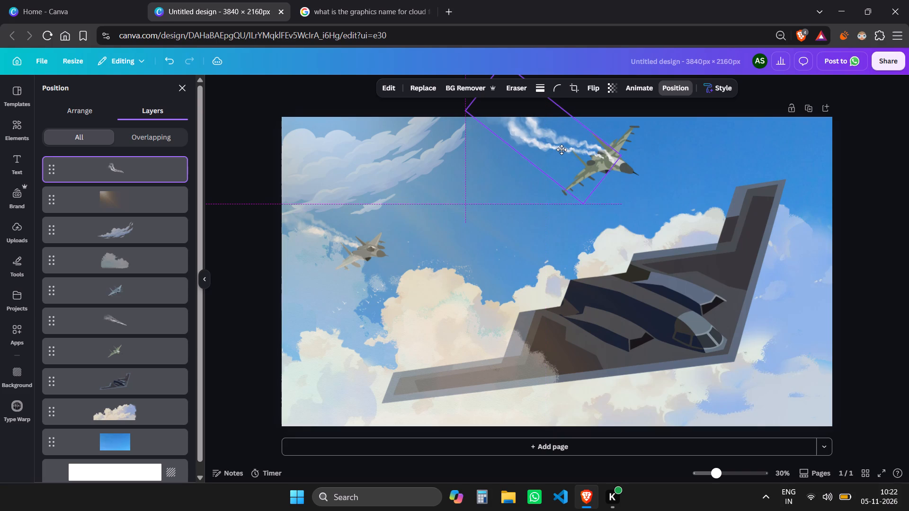
pyautogui.moveTo(561, 150); pyautogui.dragTo(561, 150)
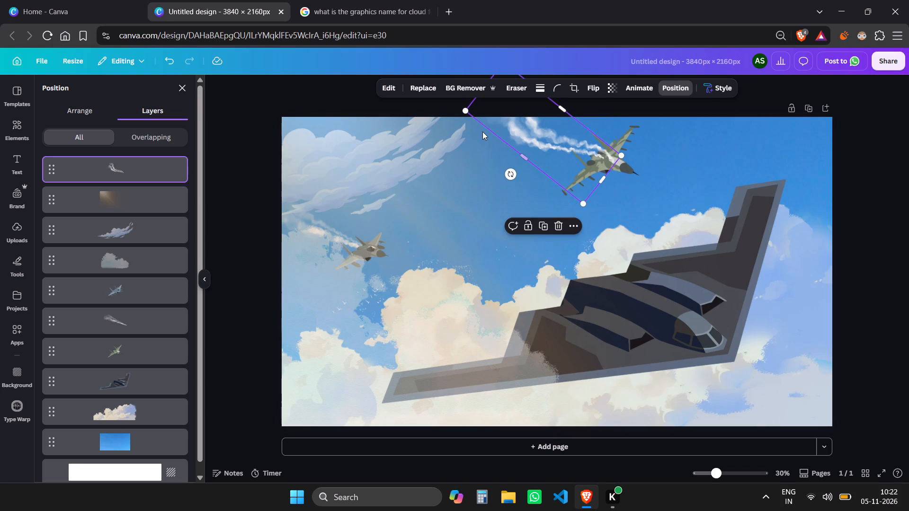
pyautogui.moveTo(467, 111); pyautogui.dragTo(392, 93)
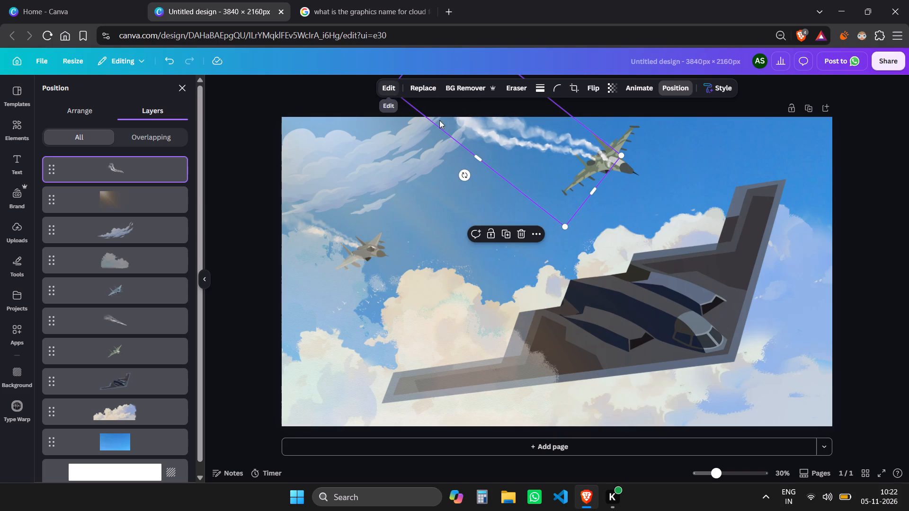
pyautogui.moveTo(526, 144); pyautogui.dragTo(540, 150)
# Send the new twin smoke trail backward through the layers until it sits directly beneath the upper fighter jet.
pyautogui.click(549, 238)
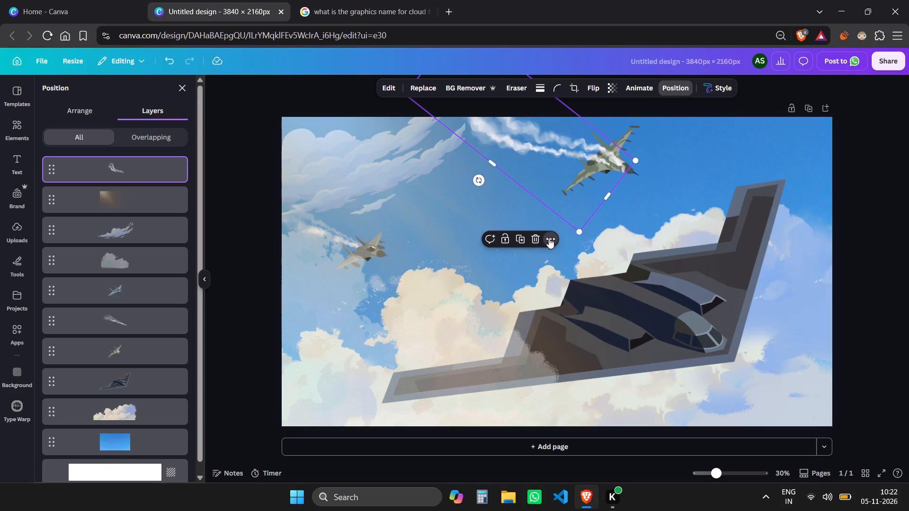
pyautogui.click(592, 339)
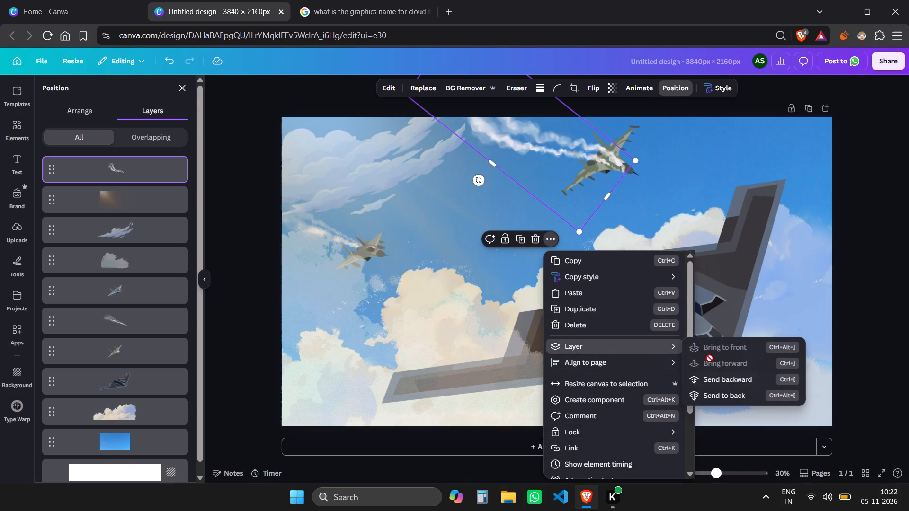
pyautogui.click(729, 379)
pyautogui.tripleClick(729, 379)
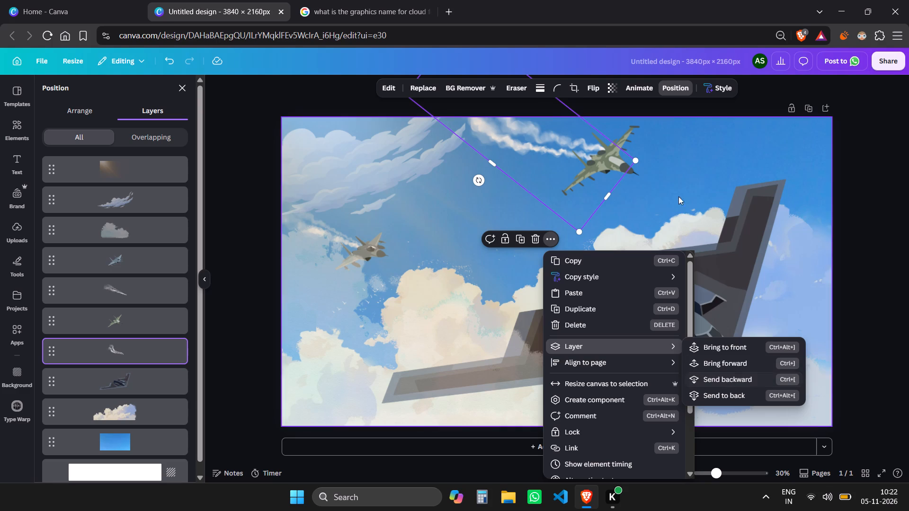
# Fade the upper fighter jet's twin smoke trail to semi-transparent.
pyautogui.click(608, 82)
pyautogui.moveTo(630, 129); pyautogui.dragTo(591, 124)
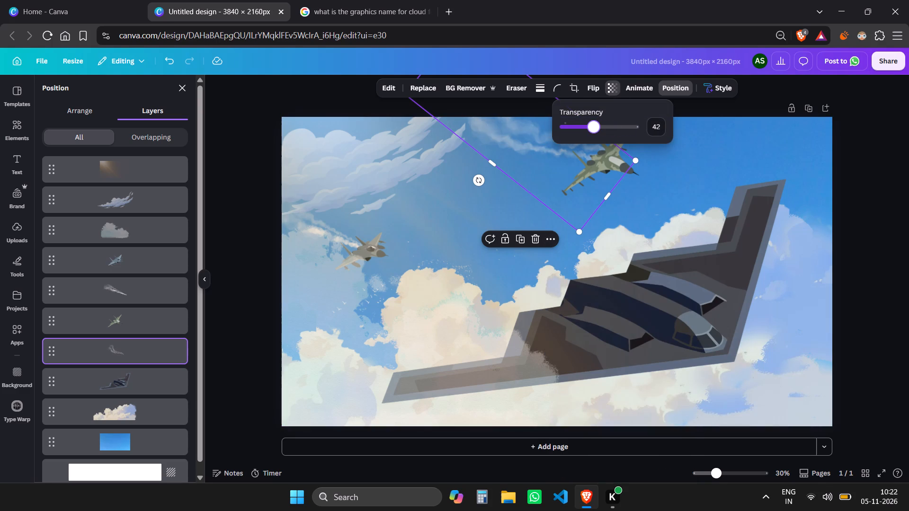
pyautogui.moveTo(591, 124); pyautogui.dragTo(597, 123)
pyautogui.click(854, 186)
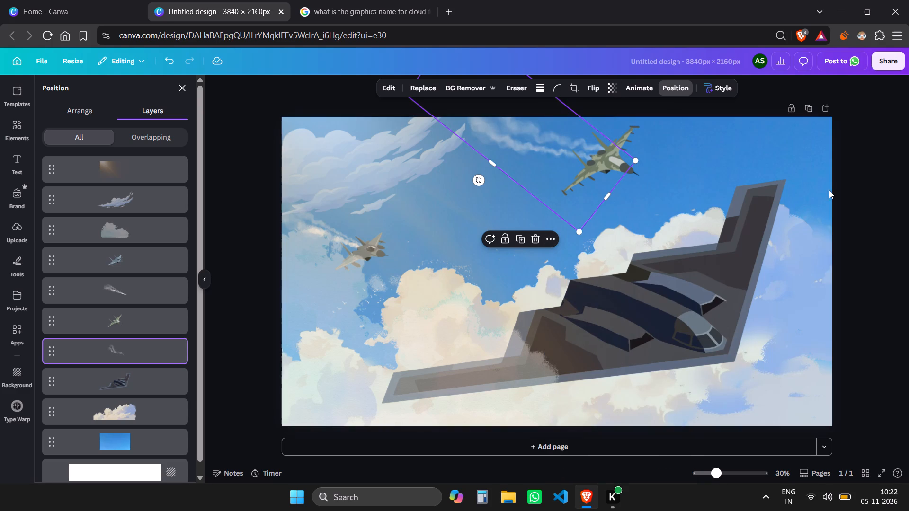
# Select the smaller fighter jet's smoke trail in the layer list and fade it to a transparency value below 70.
pyautogui.click(129, 294)
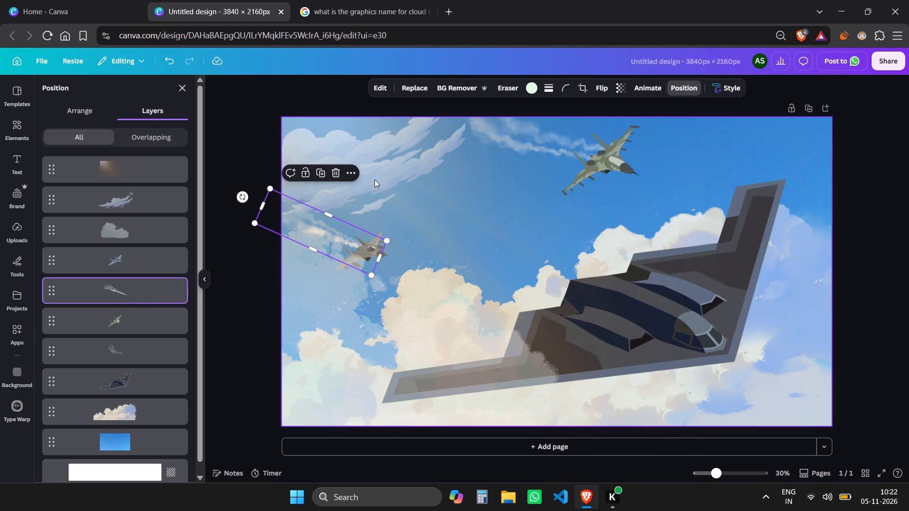
pyautogui.click(615, 90)
pyautogui.moveTo(641, 126); pyautogui.dragTo(621, 131)
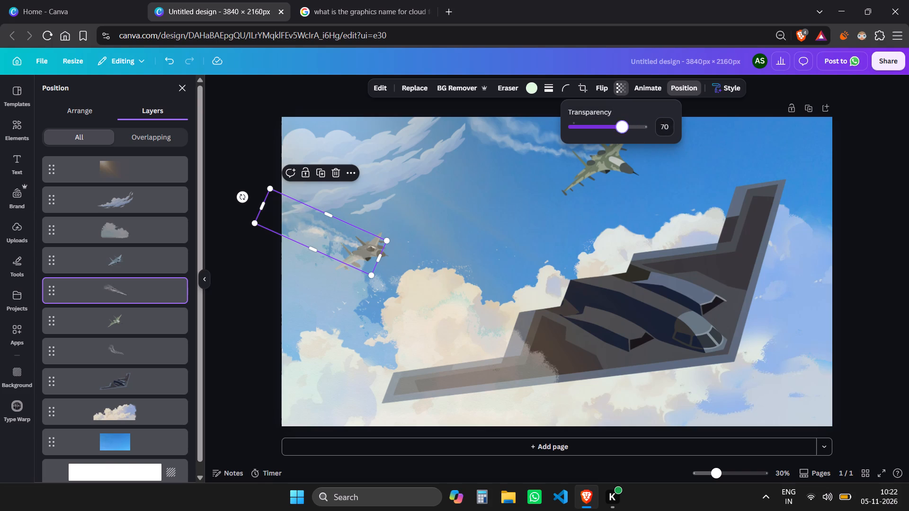
pyautogui.moveTo(621, 131); pyautogui.dragTo(612, 133)
pyautogui.click(857, 190)
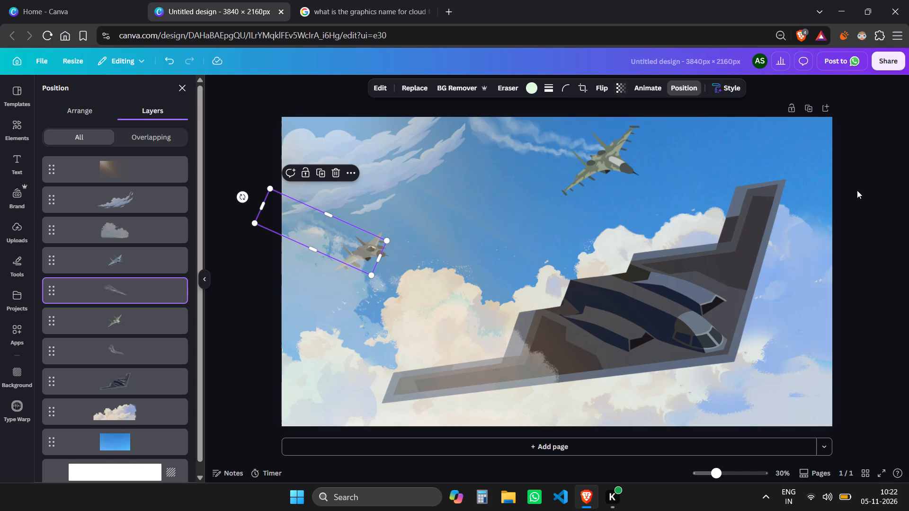
pyautogui.click(857, 190)
pyautogui.click(857, 190)
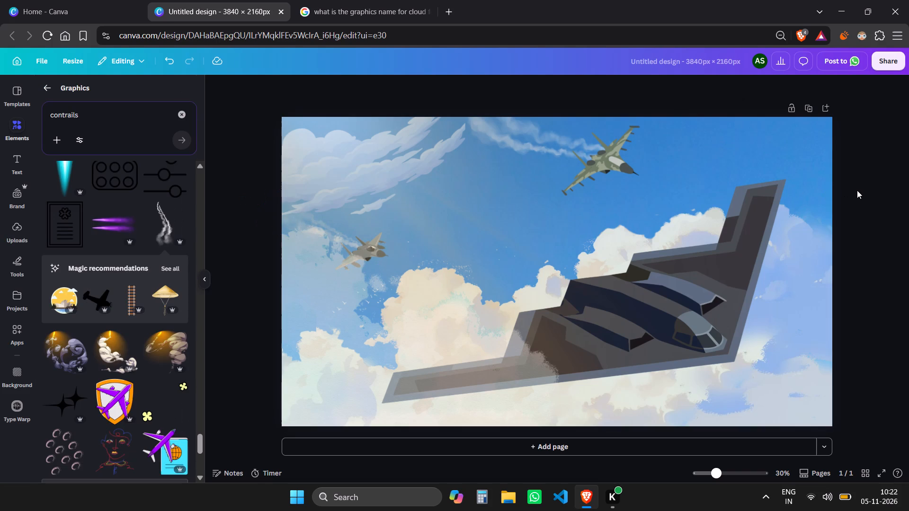